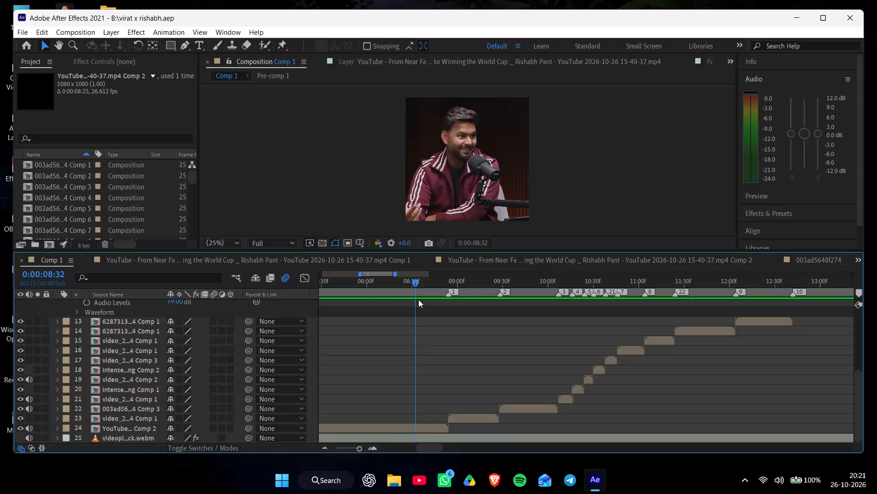
Open the batsman clip on layer 11 (003ad56…4 Comp 6) in its own Layer view at 0:00:13:29.
{"action": "key", "text": "space"}
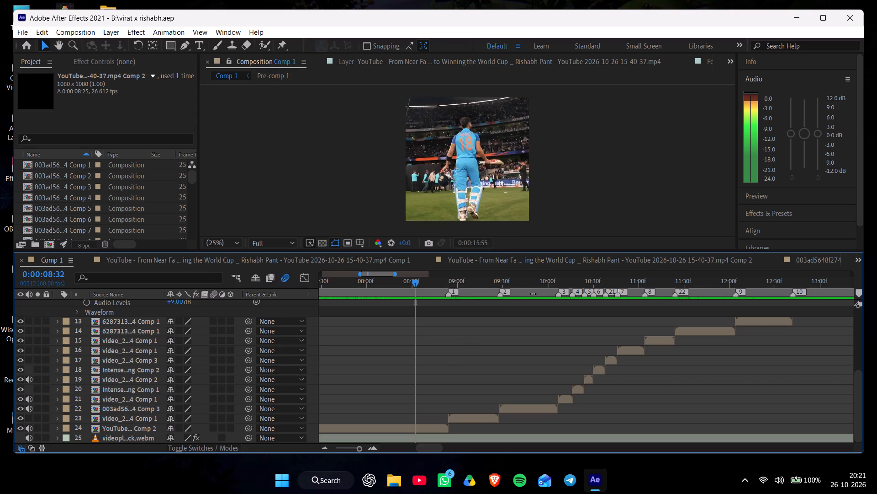
{"action": "left_click_drag", "start_coordinate": [608, 284], "coordinate": [836, 328]}
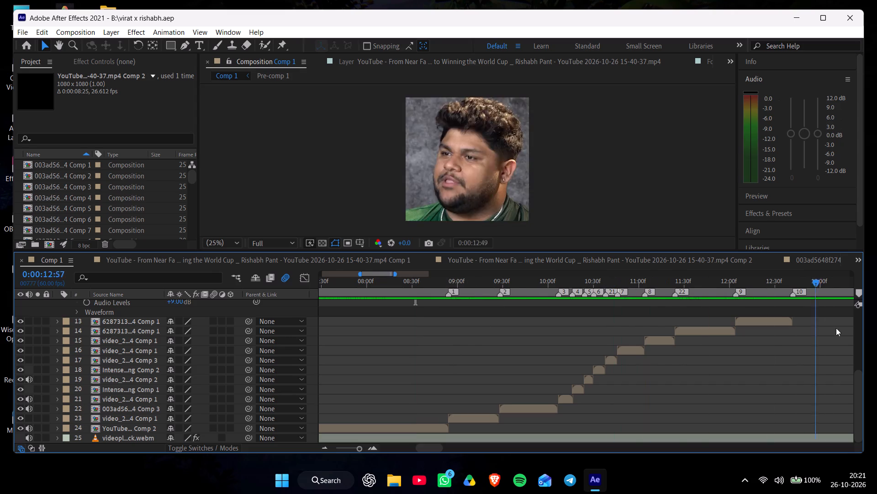
{"action": "left_click_drag", "start_coordinate": [836, 328], "coordinate": [526, 368]}
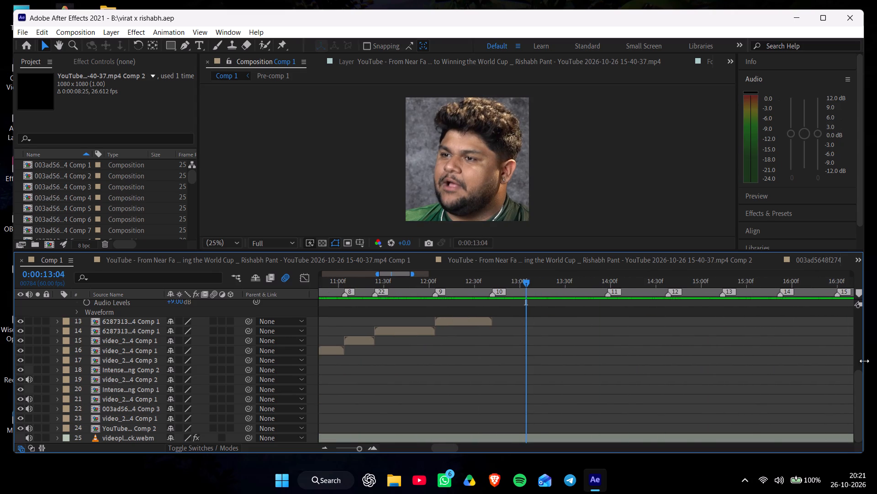
{"action": "left_click_drag", "start_coordinate": [858, 388], "coordinate": [861, 345]}
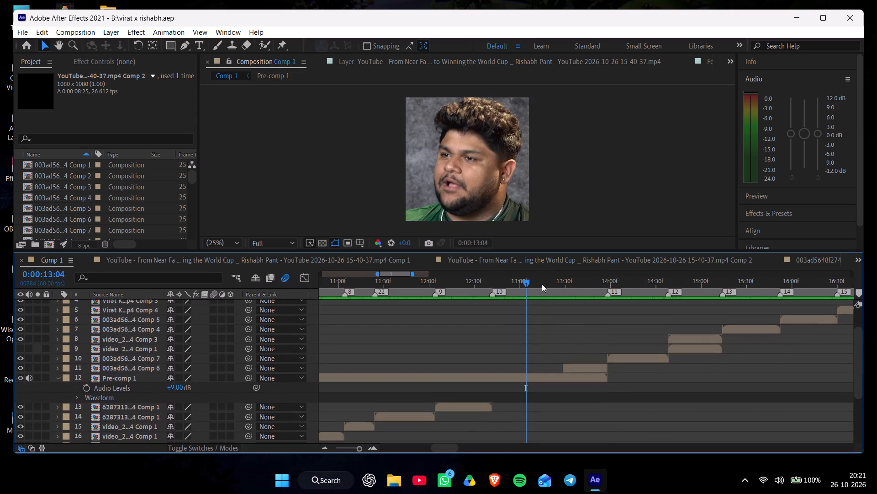
{"action": "left_click_drag", "start_coordinate": [557, 284], "coordinate": [586, 294]}
{"action": "left_click_drag", "start_coordinate": [569, 279], "coordinate": [564, 293]}
{"action": "left_click", "coordinate": [571, 369]}
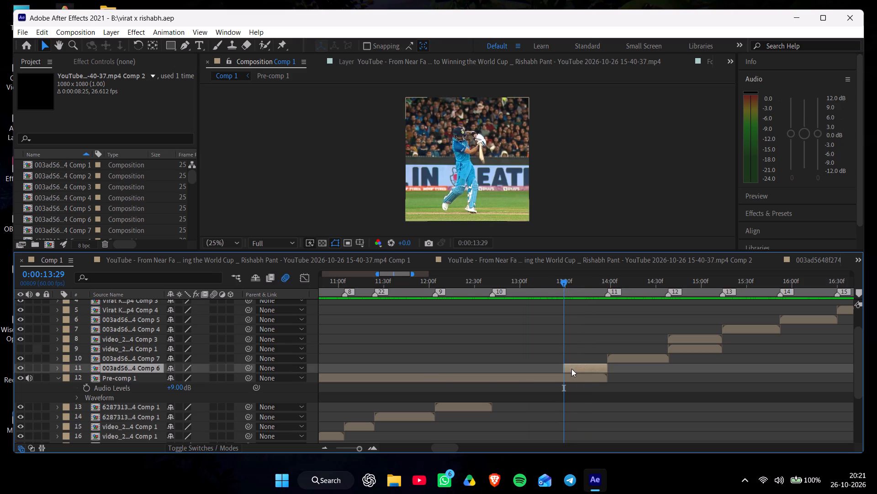
{"action": "double_click", "coordinate": [260, 43]}
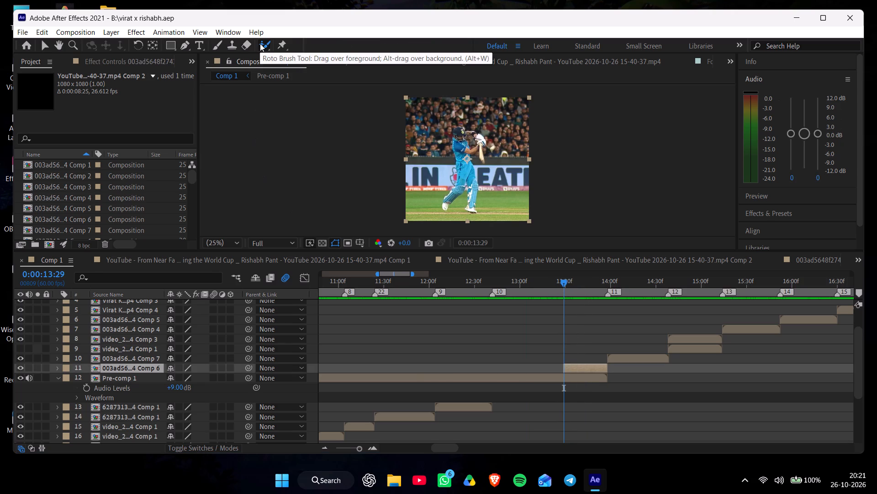
{"action": "double_click", "coordinate": [260, 43]}
{"action": "left_click", "coordinate": [454, 152]}
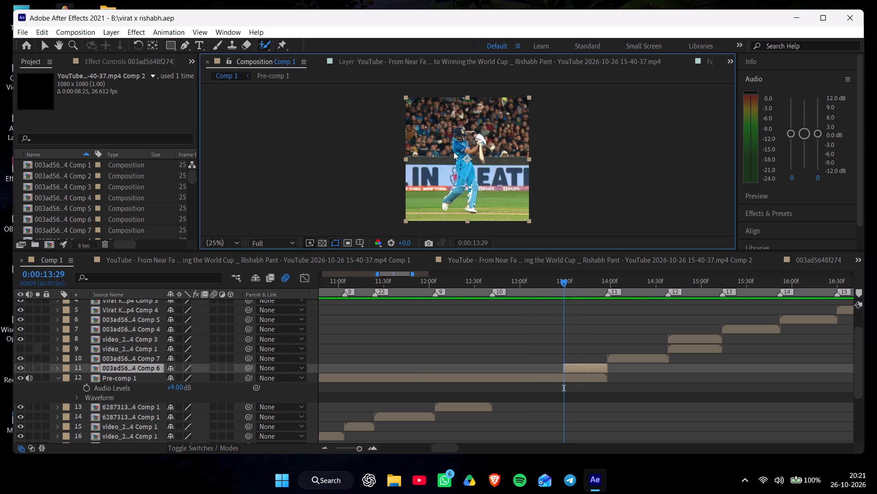
{"action": "double_click", "coordinate": [454, 152]}
{"action": "left_click", "coordinate": [459, 128]}
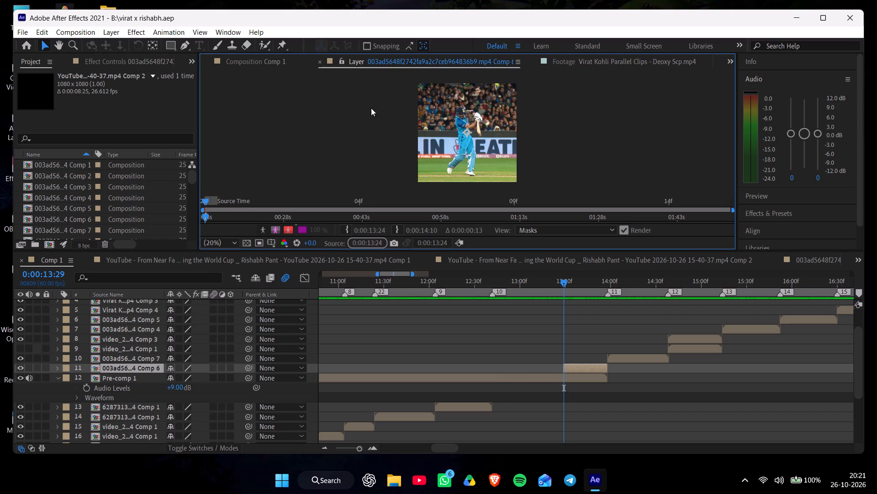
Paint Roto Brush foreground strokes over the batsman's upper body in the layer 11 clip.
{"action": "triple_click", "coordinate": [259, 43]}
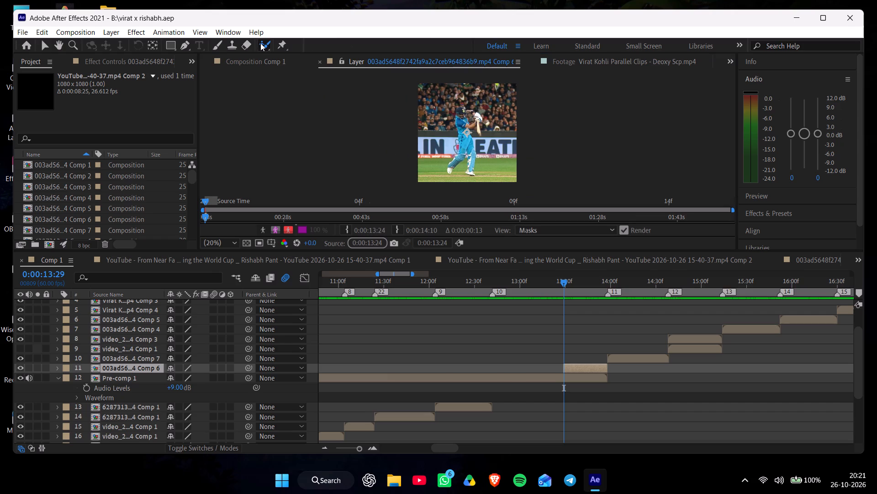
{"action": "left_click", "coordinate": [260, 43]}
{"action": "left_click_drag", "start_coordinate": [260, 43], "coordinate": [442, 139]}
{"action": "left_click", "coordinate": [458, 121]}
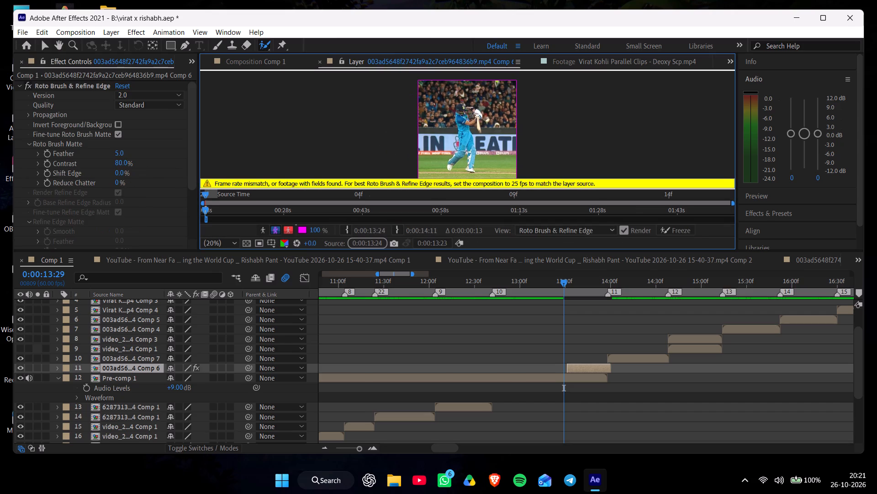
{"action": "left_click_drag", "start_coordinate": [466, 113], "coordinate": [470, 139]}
Set the frame rate of Comp 1 to 25 frames per second.
{"action": "right_click", "coordinate": [373, 59]}
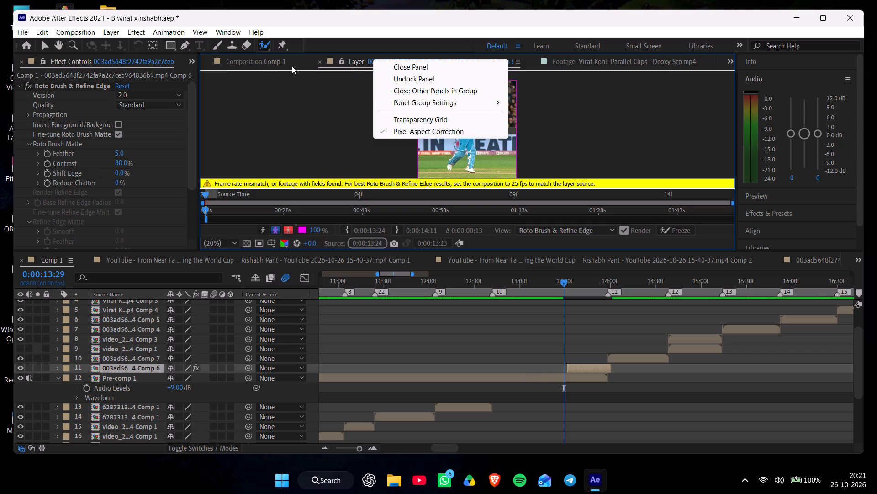
{"action": "left_click", "coordinate": [269, 63]}
{"action": "right_click", "coordinate": [267, 62]}
{"action": "left_click", "coordinate": [312, 140]}
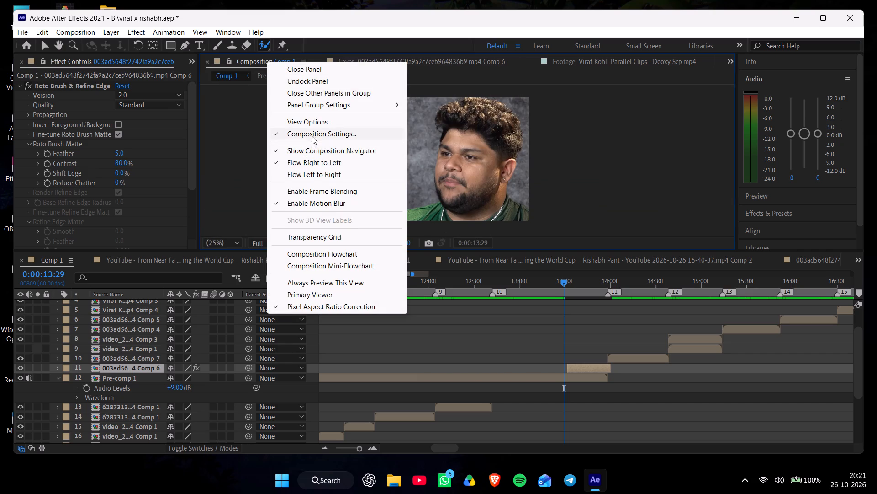
{"action": "left_click", "coordinate": [312, 136]}
{"action": "left_click", "coordinate": [387, 227]}
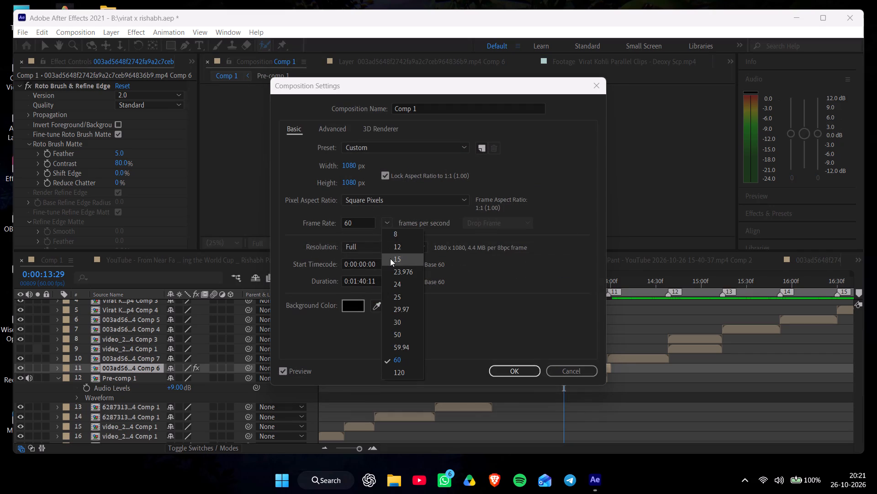
{"action": "left_click", "coordinate": [400, 299]}
{"action": "left_click", "coordinate": [501, 376]}
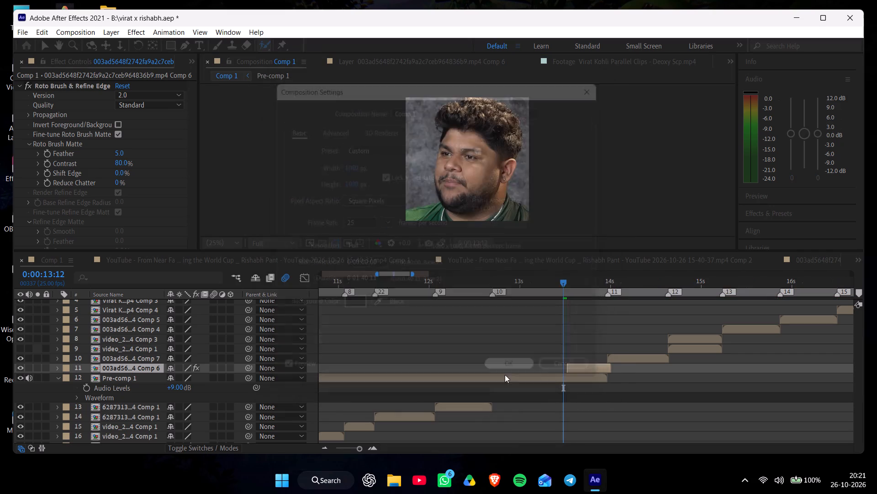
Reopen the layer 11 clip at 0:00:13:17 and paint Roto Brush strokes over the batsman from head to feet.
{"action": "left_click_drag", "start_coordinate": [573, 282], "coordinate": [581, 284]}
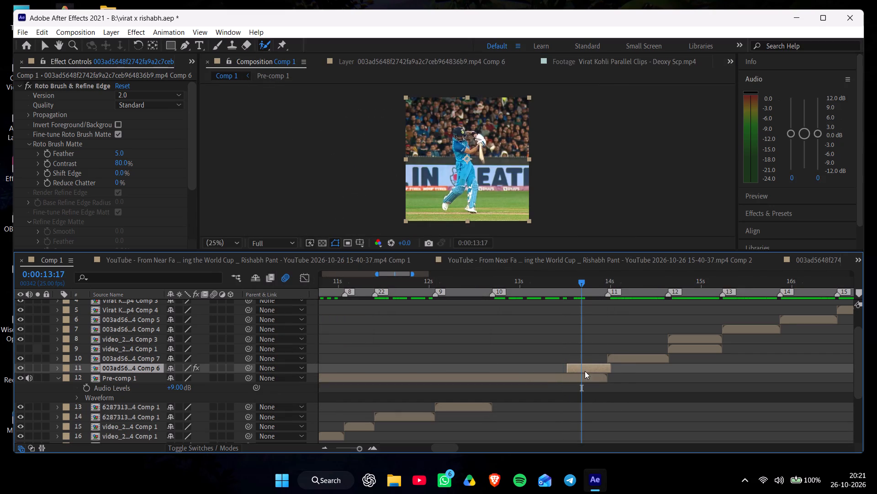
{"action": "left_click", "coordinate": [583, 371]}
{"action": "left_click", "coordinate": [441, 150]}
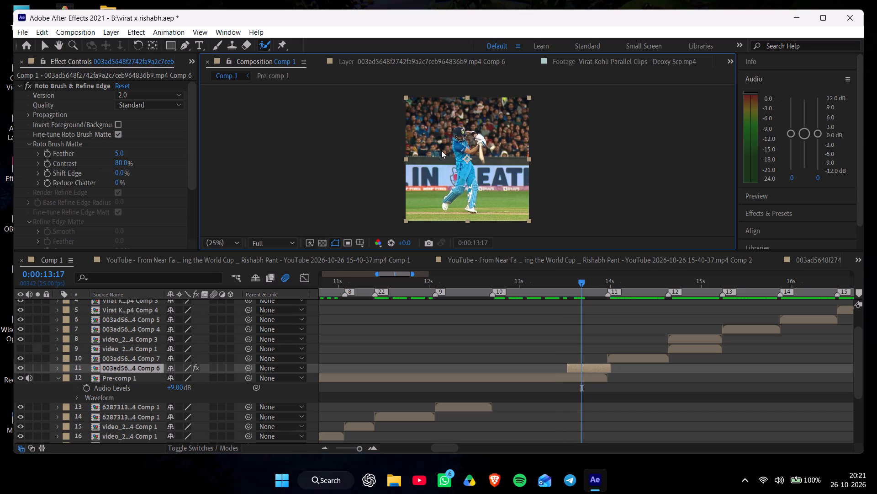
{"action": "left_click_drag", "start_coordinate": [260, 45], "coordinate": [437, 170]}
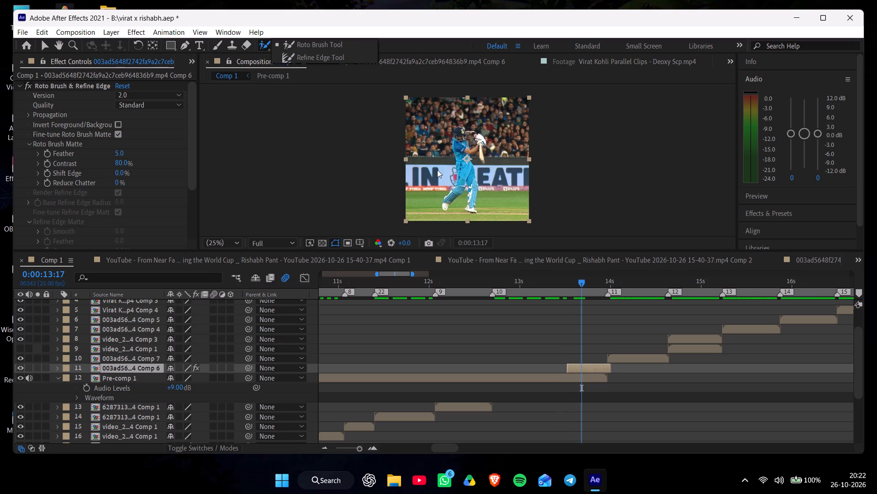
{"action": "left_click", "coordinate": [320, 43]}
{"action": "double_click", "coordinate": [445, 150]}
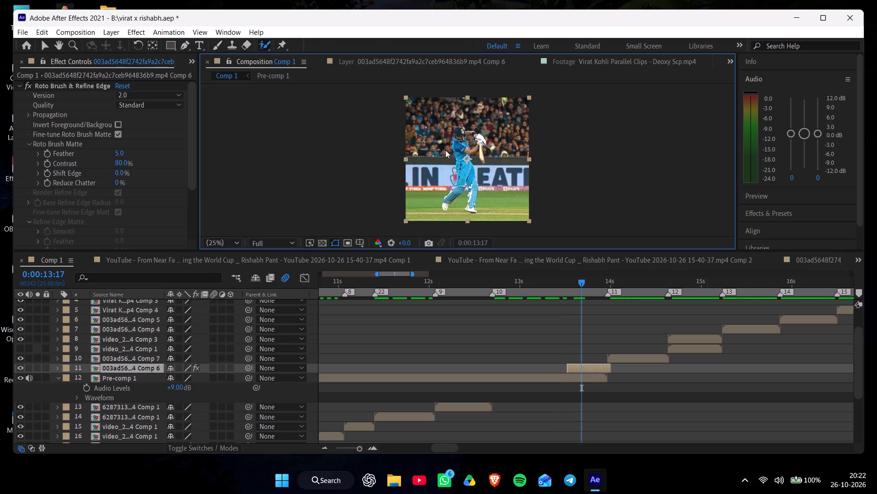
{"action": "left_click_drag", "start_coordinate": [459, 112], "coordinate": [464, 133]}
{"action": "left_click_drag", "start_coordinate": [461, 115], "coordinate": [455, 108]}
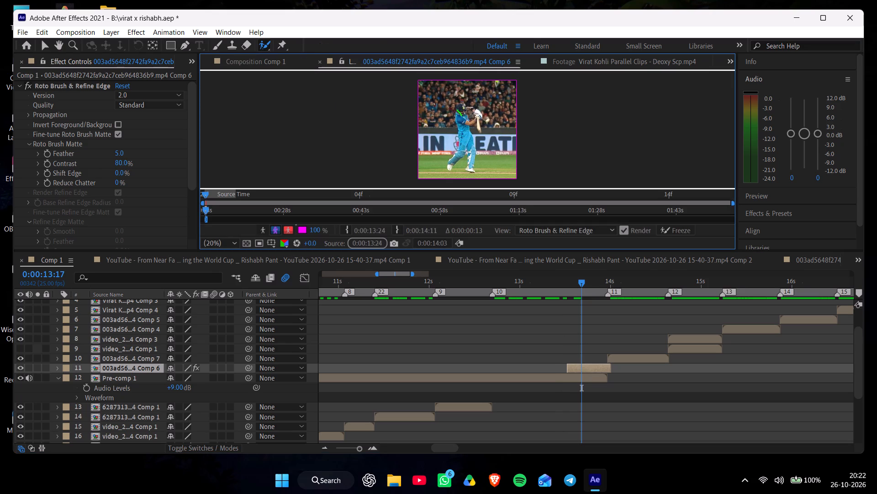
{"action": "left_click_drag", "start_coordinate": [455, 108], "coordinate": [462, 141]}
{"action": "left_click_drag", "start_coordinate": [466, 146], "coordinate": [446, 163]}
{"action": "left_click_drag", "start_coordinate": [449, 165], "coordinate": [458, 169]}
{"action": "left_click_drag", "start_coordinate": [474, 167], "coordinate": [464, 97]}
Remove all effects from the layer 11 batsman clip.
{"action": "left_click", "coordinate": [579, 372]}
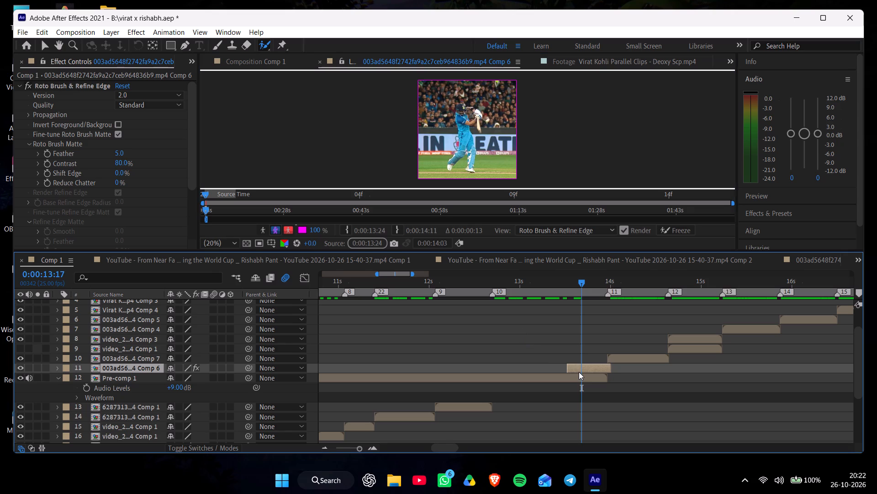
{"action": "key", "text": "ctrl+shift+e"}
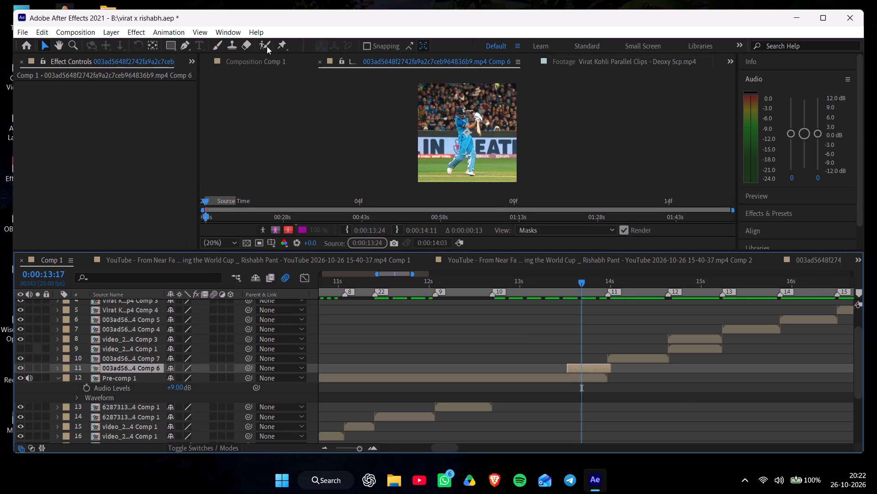
Paint a fresh Roto Brush foreground stroke down the batsman's torso.
{"action": "left_click", "coordinate": [267, 46]}
{"action": "left_click_drag", "start_coordinate": [465, 114], "coordinate": [465, 138]}
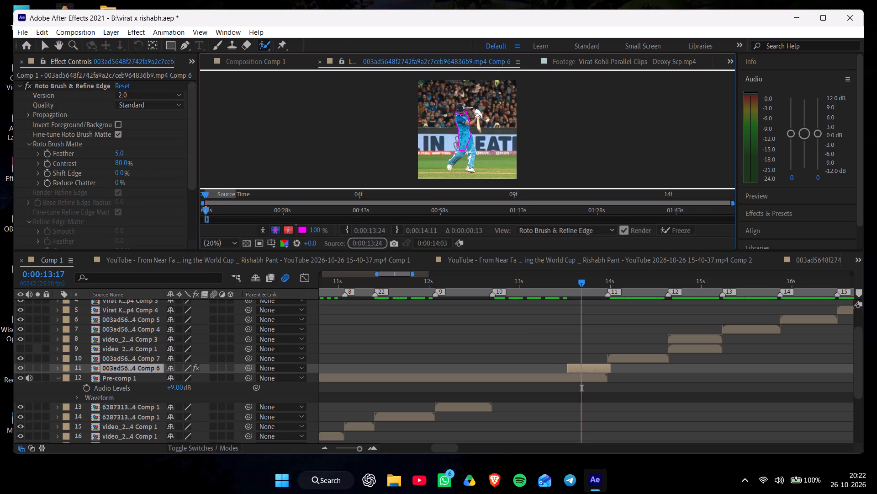
Return to the Comp 1 timeline and close all the other open composition timelines.
{"action": "left_click", "coordinate": [488, 252]}
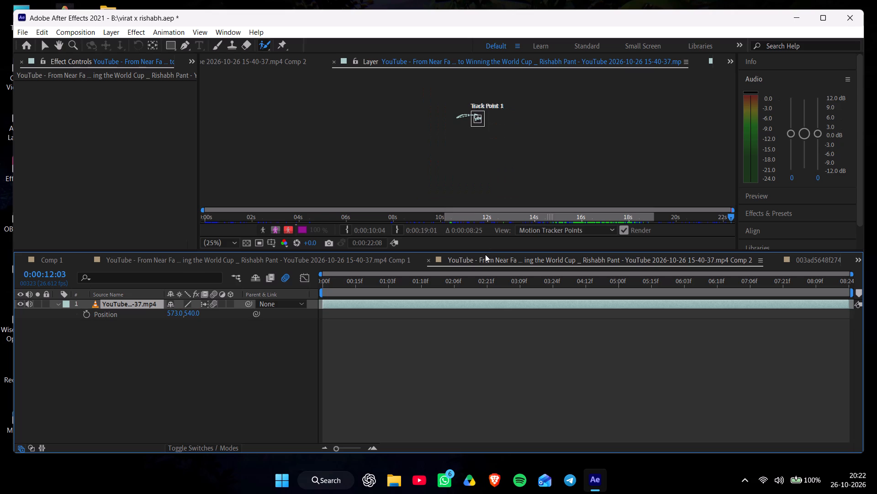
{"action": "left_click", "coordinate": [61, 260]}
{"action": "left_click", "coordinate": [88, 258]}
{"action": "left_click", "coordinate": [87, 263]}
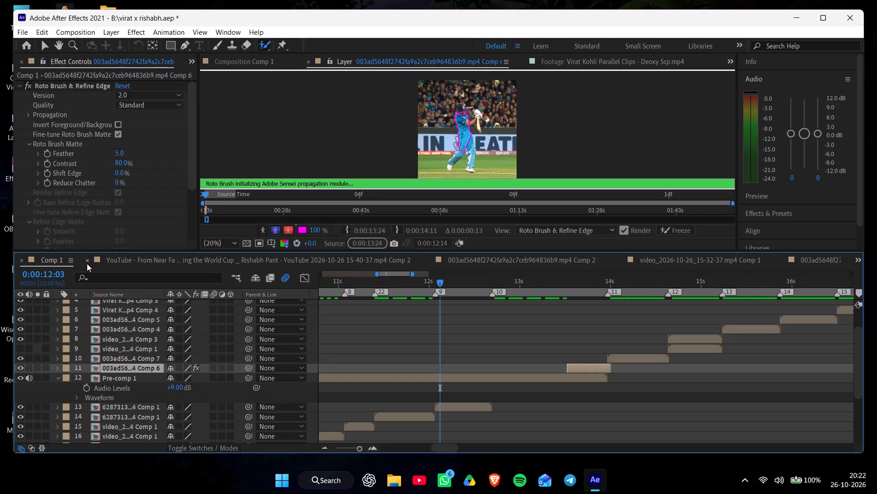
{"action": "left_click", "coordinate": [86, 263]}
{"action": "triple_click", "coordinate": [86, 263]}
{"action": "left_click", "coordinate": [86, 263]}
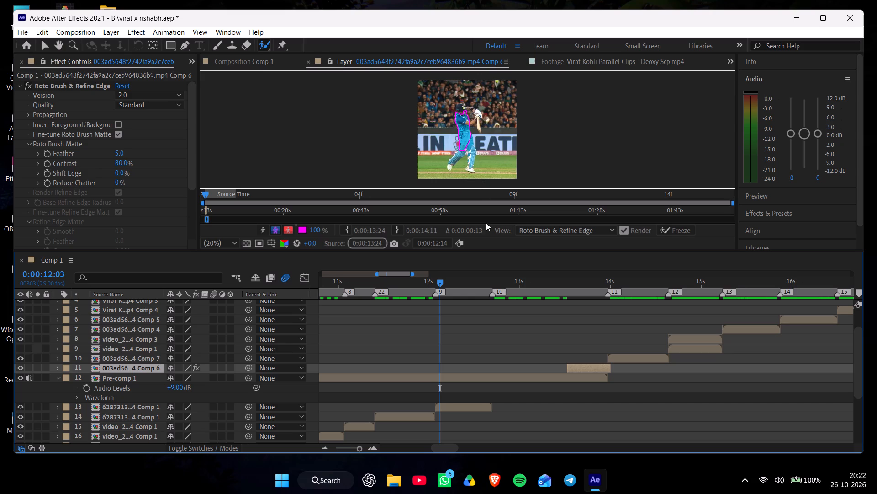
Enlarge the Layer view and paint further Roto Brush strokes over the batsman's helmet, torso and front leg.
{"action": "left_click_drag", "start_coordinate": [490, 250], "coordinate": [492, 394]}
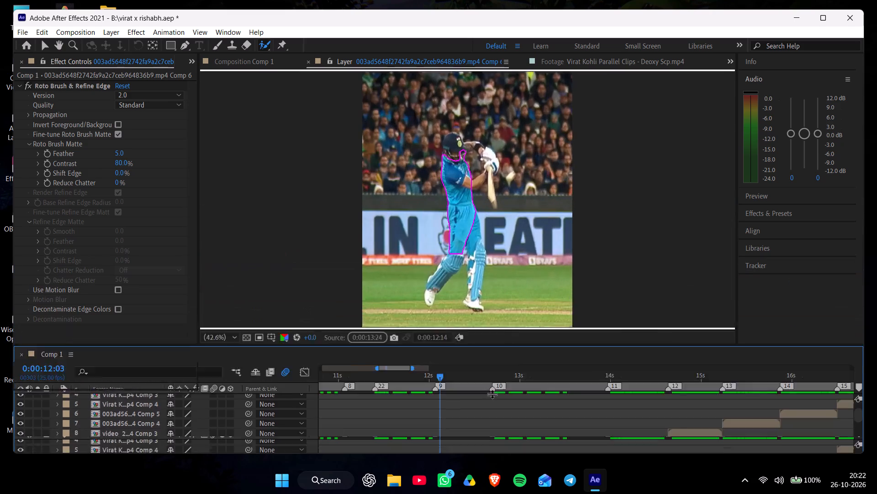
{"action": "left_click_drag", "start_coordinate": [492, 394], "coordinate": [494, 410]}
{"action": "left_click_drag", "start_coordinate": [451, 144], "coordinate": [450, 152]}
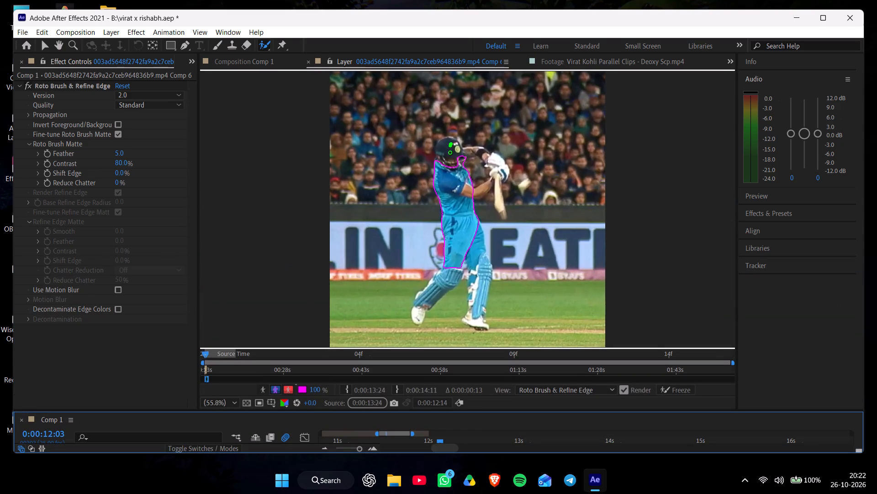
{"action": "left_click_drag", "start_coordinate": [450, 152], "coordinate": [450, 153]}
{"action": "left_click_drag", "start_coordinate": [454, 177], "coordinate": [451, 147]}
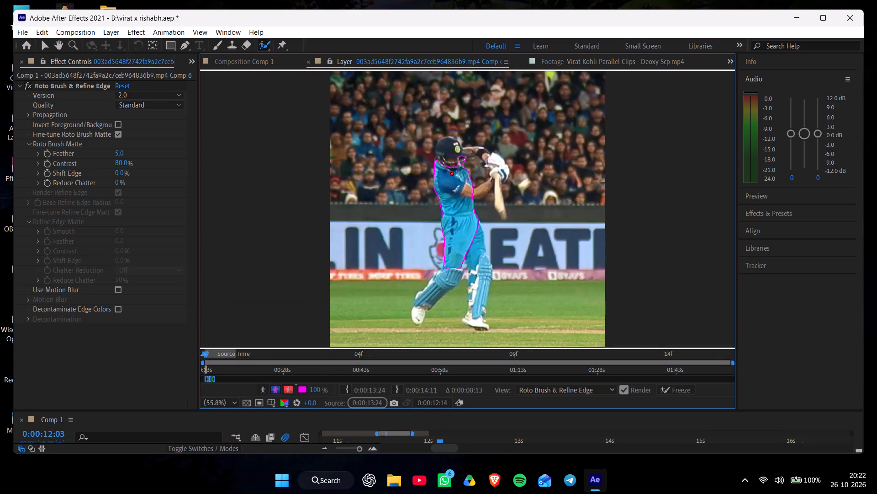
{"action": "left_click_drag", "start_coordinate": [451, 175], "coordinate": [440, 134], "text": "alt"}
{"action": "left_click_drag", "start_coordinate": [453, 164], "coordinate": [451, 148], "text": "alt"}
{"action": "left_click_drag", "start_coordinate": [454, 173], "coordinate": [449, 144]}
{"action": "left_click_drag", "start_coordinate": [453, 174], "coordinate": [462, 208]}
{"action": "left_click_drag", "start_coordinate": [471, 231], "coordinate": [477, 287]}
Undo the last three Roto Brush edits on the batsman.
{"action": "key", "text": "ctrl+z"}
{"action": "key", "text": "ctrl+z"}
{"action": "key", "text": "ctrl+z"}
Enlarge the timeline and undo the two background strokes and the Foreground 2 and 3 Roto Brush strokes on the layer 11 clip.
{"action": "left_click_drag", "start_coordinate": [599, 410], "coordinate": [585, 283]}
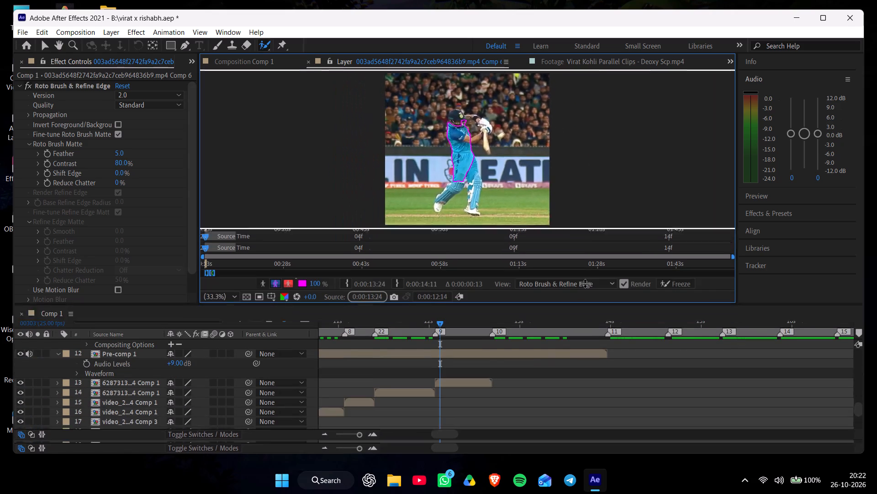
{"action": "left_click_drag", "start_coordinate": [585, 283], "coordinate": [584, 279]}
{"action": "left_click_drag", "start_coordinate": [451, 311], "coordinate": [464, 314]}
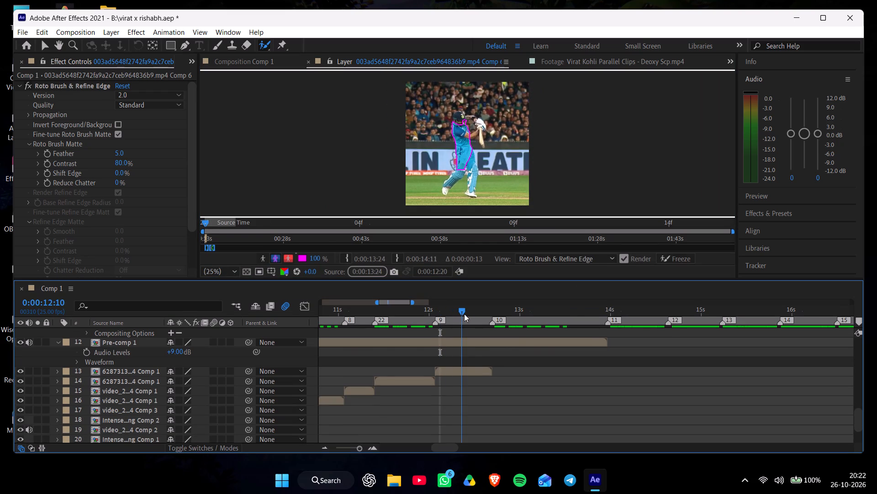
{"action": "left_click_drag", "start_coordinate": [464, 314], "coordinate": [450, 318]}
{"action": "left_click", "coordinate": [321, 447]}
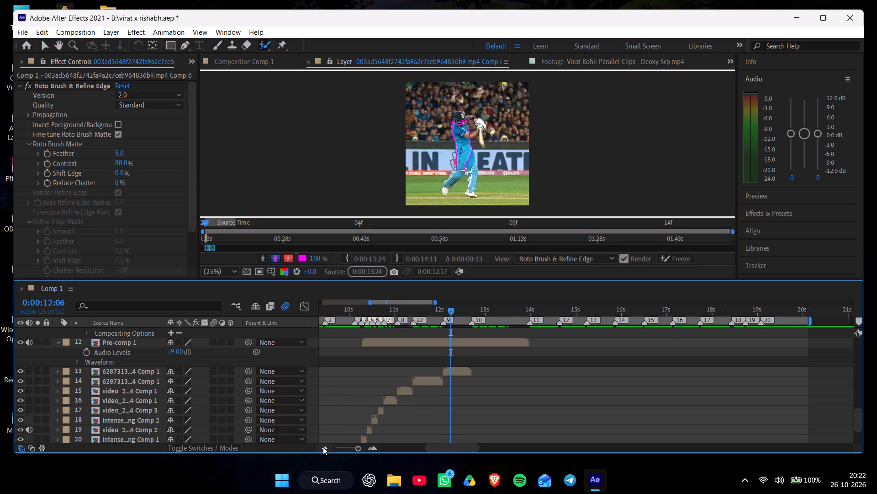
{"action": "left_click_drag", "start_coordinate": [862, 419], "coordinate": [862, 404]}
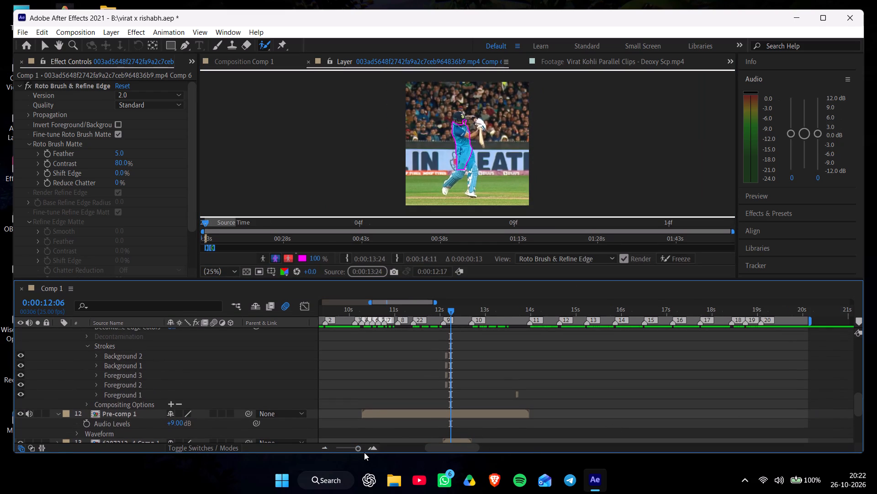
{"action": "left_click", "coordinate": [371, 451]}
{"action": "left_click", "coordinate": [371, 451]}
{"action": "left_click", "coordinate": [371, 451]}
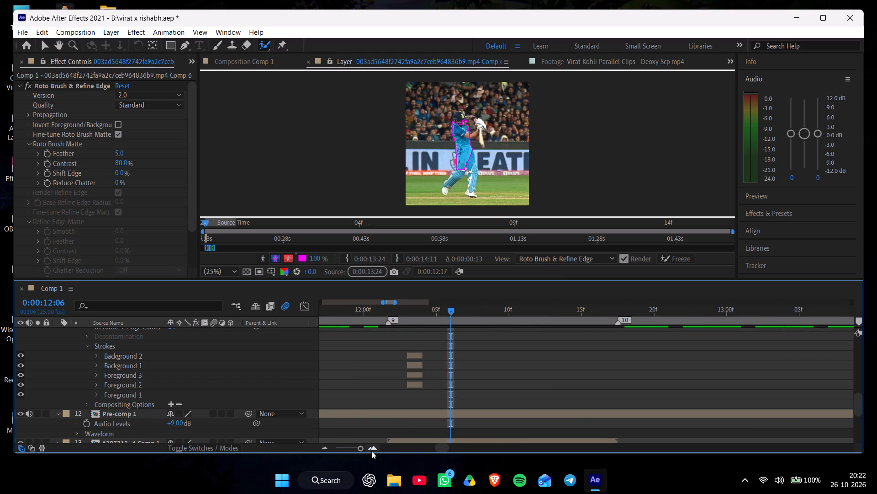
{"action": "key", "text": "ctrl+z"}
{"action": "key", "text": "ctrl+z"}
{"action": "key", "text": "ctrl+z"}
{"action": "key", "text": "ctrl+z"}
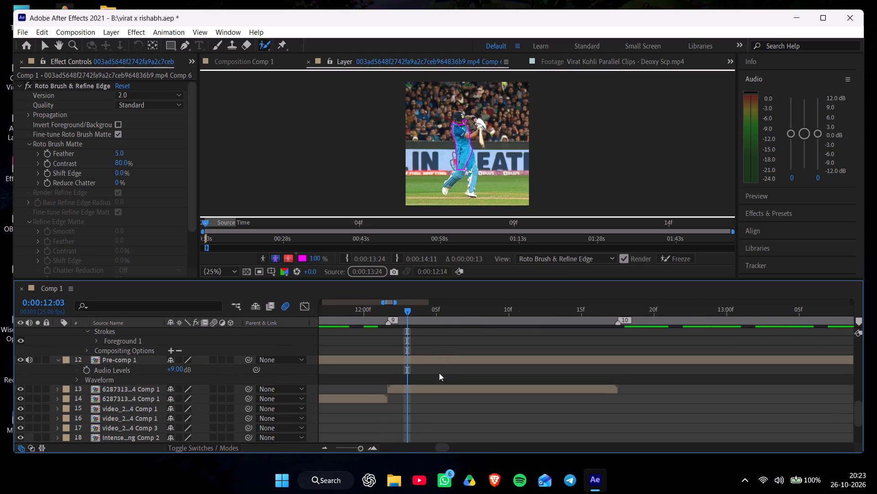
Undo further back through the clip's remaining Roto Brush strokes and the change of Comp 1's frame rate to 25 fps.
{"action": "left_click_drag", "start_coordinate": [401, 312], "coordinate": [391, 380]}
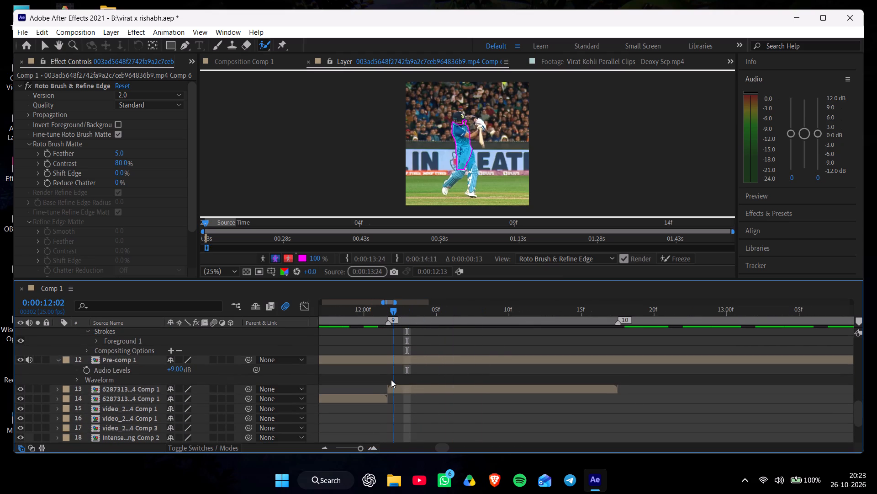
{"action": "left_click_drag", "start_coordinate": [391, 380], "coordinate": [390, 380]}
{"action": "double_click", "coordinate": [328, 451]}
{"action": "left_click", "coordinate": [331, 453]}
{"action": "left_click", "coordinate": [332, 451]}
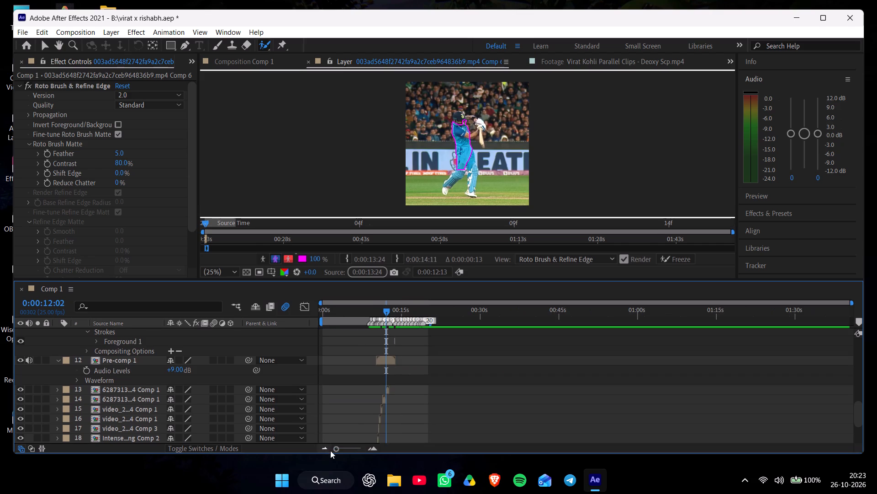
{"action": "double_click", "coordinate": [370, 447]}
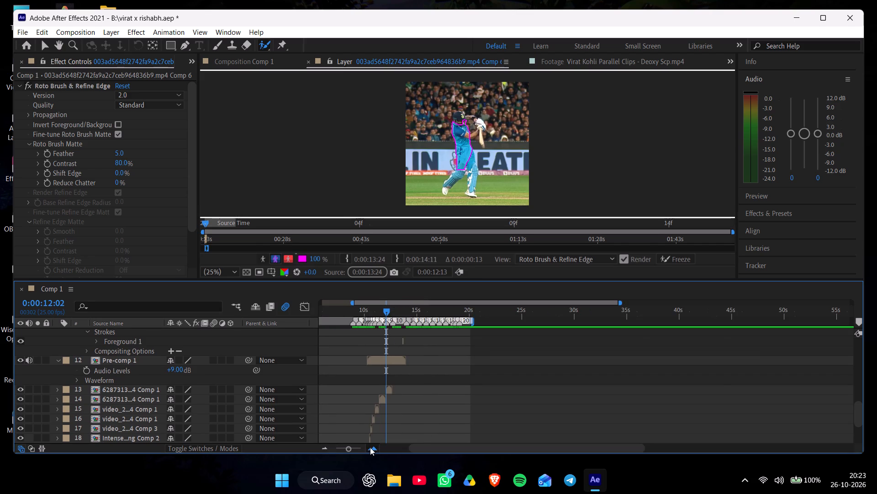
{"action": "triple_click", "coordinate": [371, 447]}
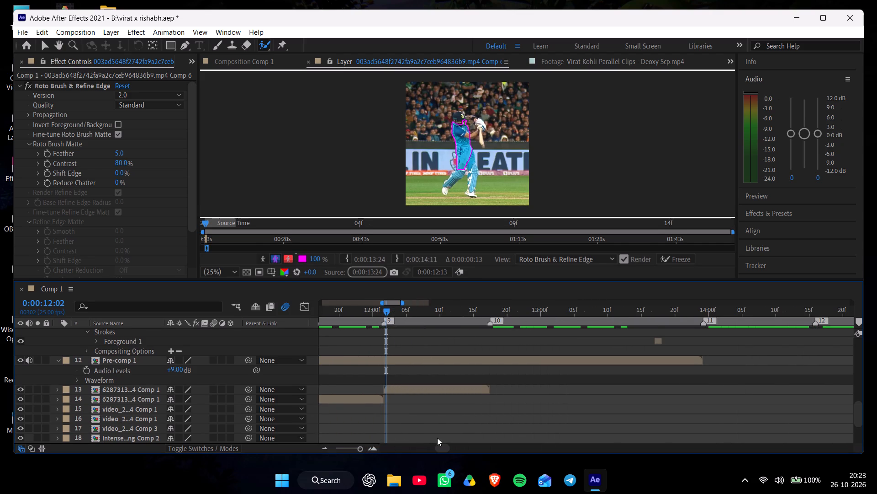
{"action": "key", "text": "ctrl+z"}
{"action": "key", "text": "ctrl+z"}
{"action": "key", "text": "ctrl+z"}
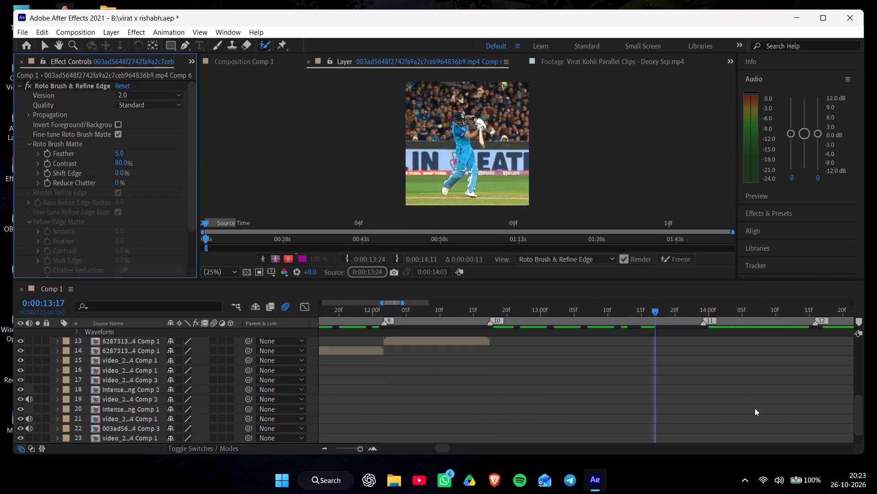
{"action": "key", "text": "ctrl+z"}
{"action": "key", "text": "ctrl+z"}
{"action": "key", "text": "ctrl+z"}
{"action": "key", "text": "ctrl+z"}
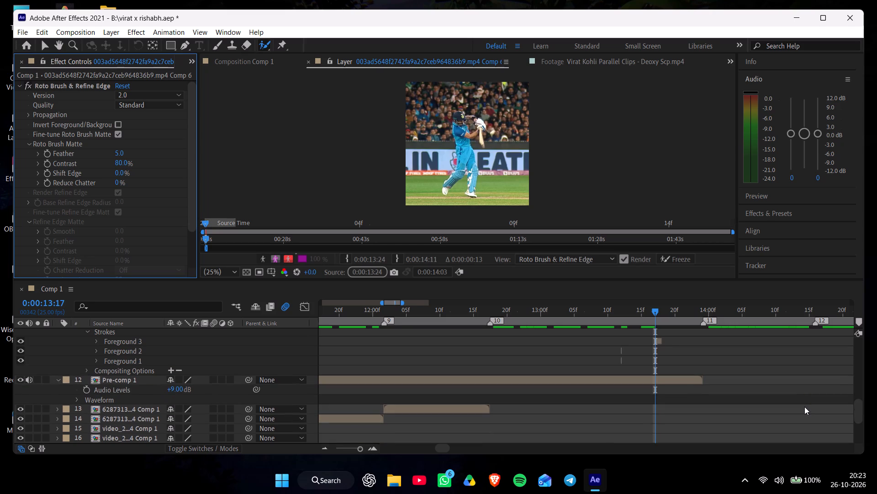
{"action": "key", "text": "ctrl+z"}
{"action": "key", "text": "ctrl+z"}
{"action": "key", "text": "ctrl+z"}
{"action": "key", "text": "ctrl+z"}
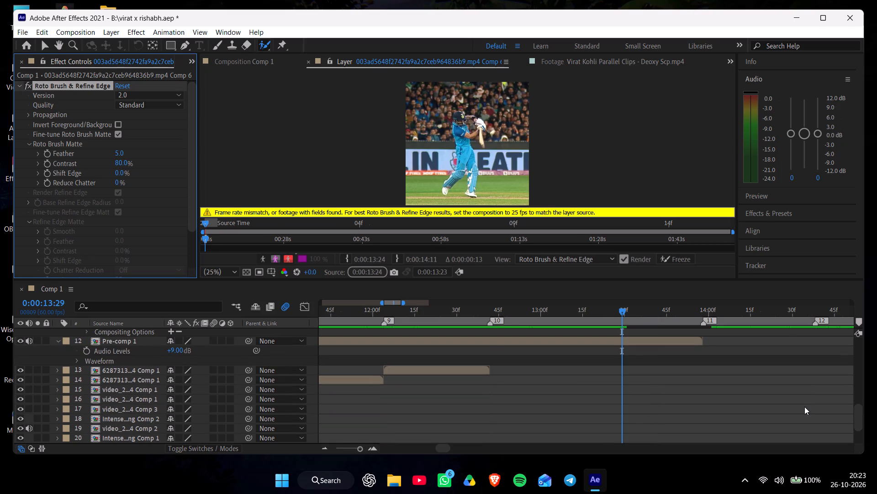
In the Comp 1 timeline, collapse layer 11's properties and slide its clip slightly earlier so it ends at marker 11.
{"action": "left_click_drag", "start_coordinate": [859, 418], "coordinate": [859, 397]}
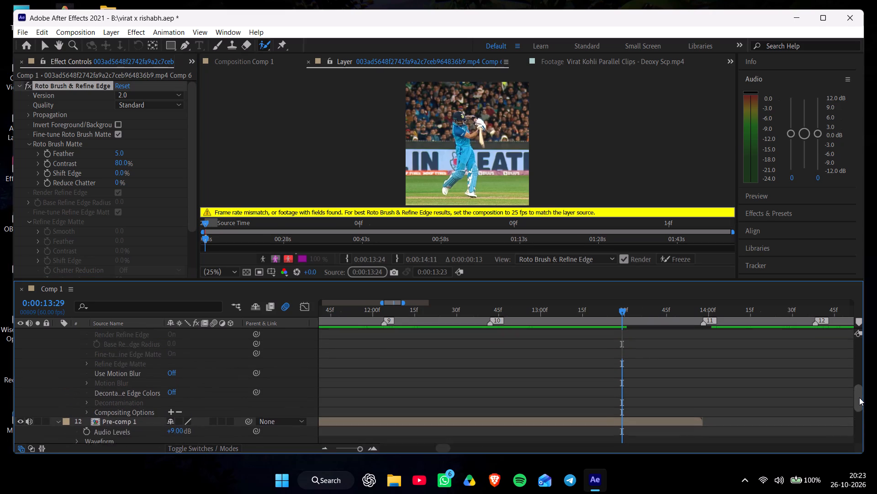
{"action": "left_click_drag", "start_coordinate": [859, 397], "coordinate": [859, 396]}
{"action": "left_click_drag", "start_coordinate": [731, 308], "coordinate": [866, 347]}
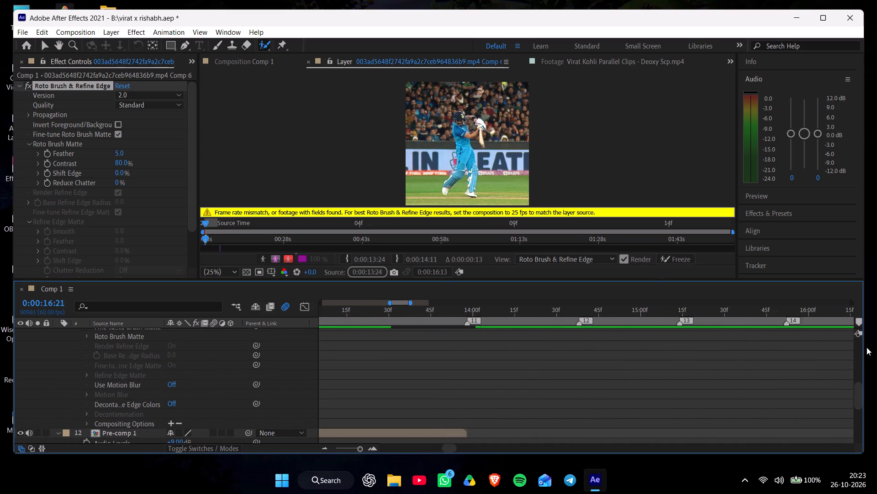
{"action": "left_click_drag", "start_coordinate": [866, 347], "coordinate": [606, 365]}
{"action": "left_click", "coordinate": [227, 63]}
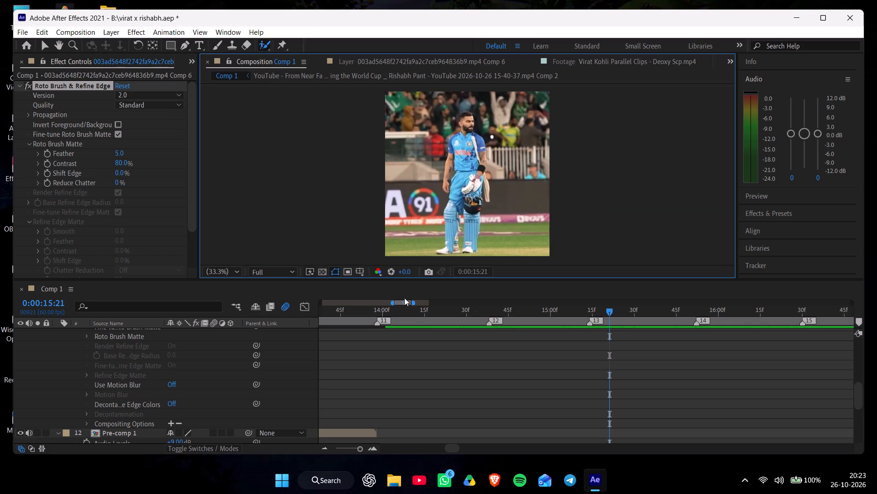
{"action": "left_click_drag", "start_coordinate": [404, 306], "coordinate": [411, 328]}
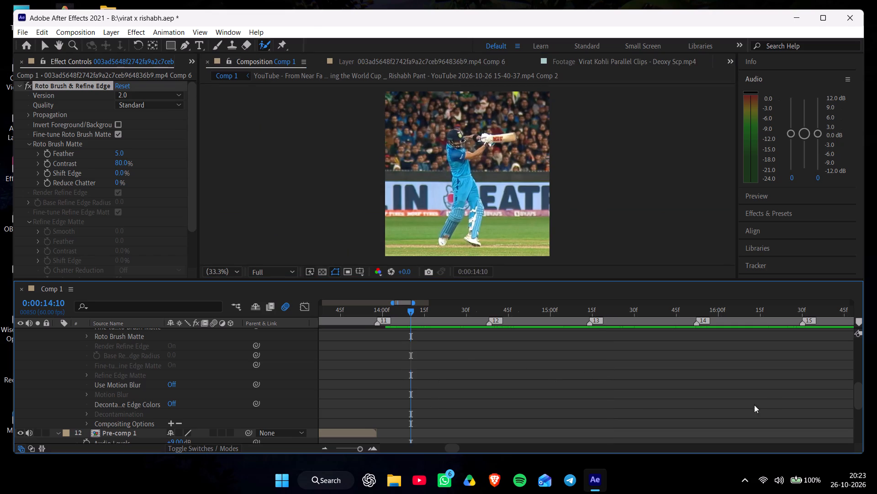
{"action": "left_click_drag", "start_coordinate": [854, 394], "coordinate": [858, 354]}
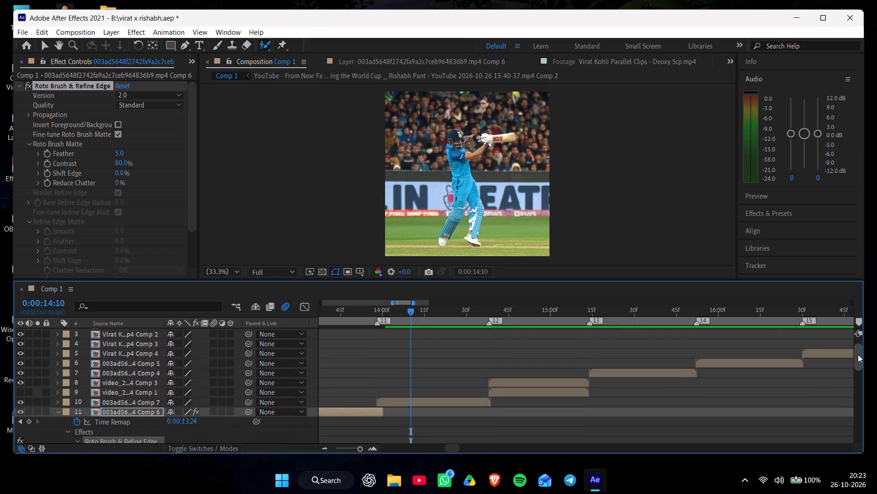
{"action": "left_click_drag", "start_coordinate": [858, 354], "coordinate": [859, 357]}
{"action": "left_click", "coordinate": [57, 408]}
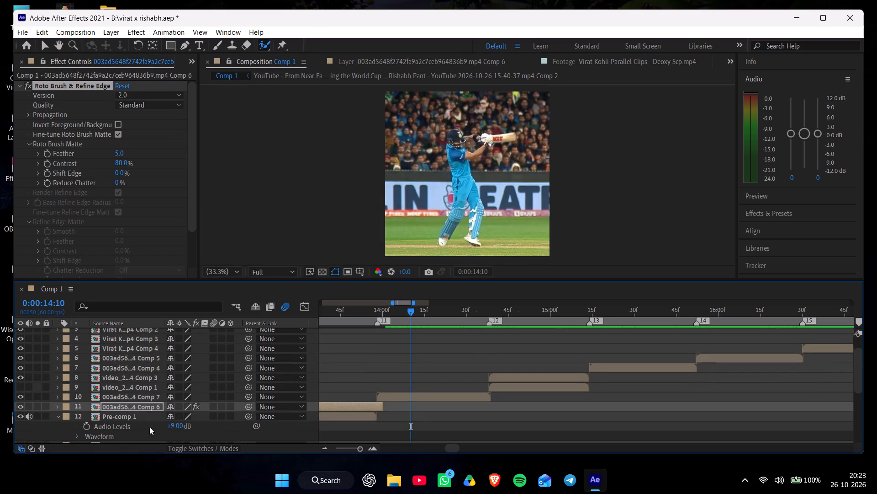
{"action": "left_click", "coordinate": [449, 446]}
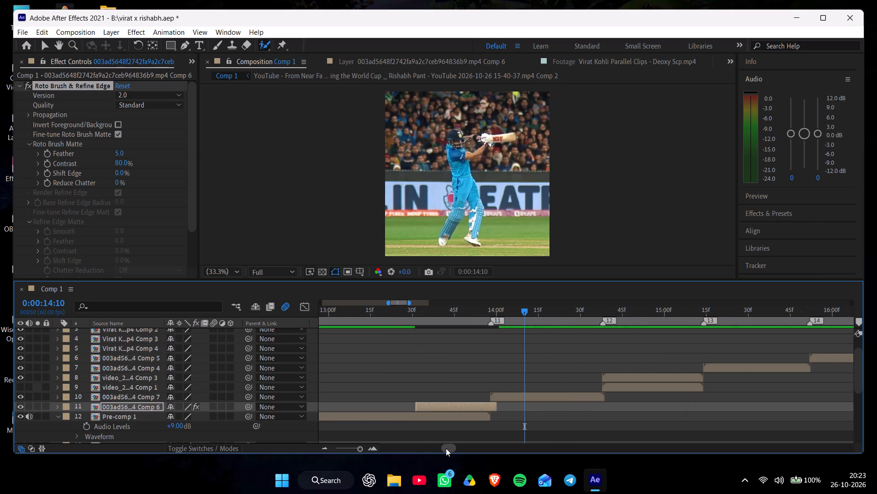
{"action": "left_click_drag", "start_coordinate": [449, 405], "coordinate": [441, 407]}
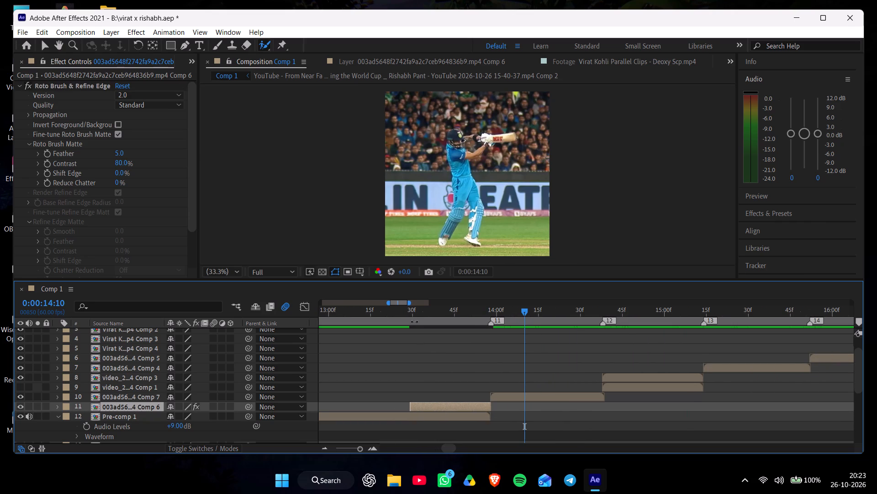
Split the layer 11 clip at 0:00:13:38 and delete the portion before the split.
{"action": "left_click_drag", "start_coordinate": [419, 309], "coordinate": [434, 317]}
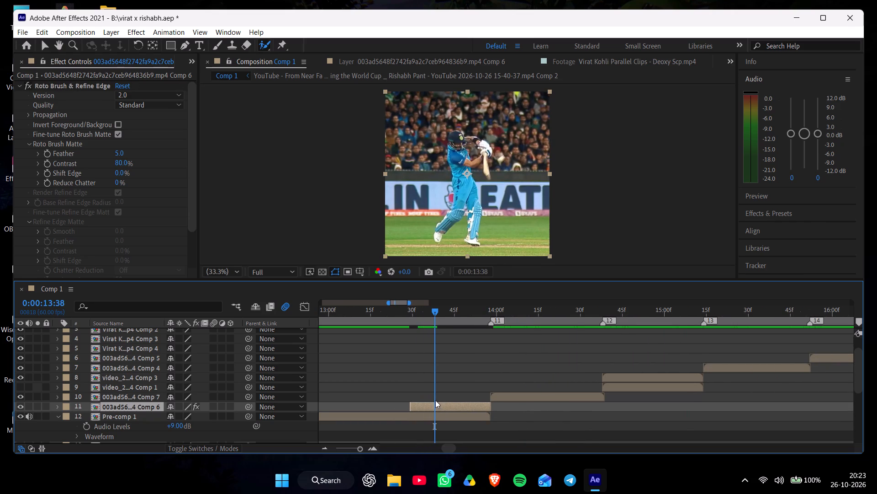
{"action": "key", "text": "ctrl+shift+d"}
{"action": "left_click", "coordinate": [427, 417]}
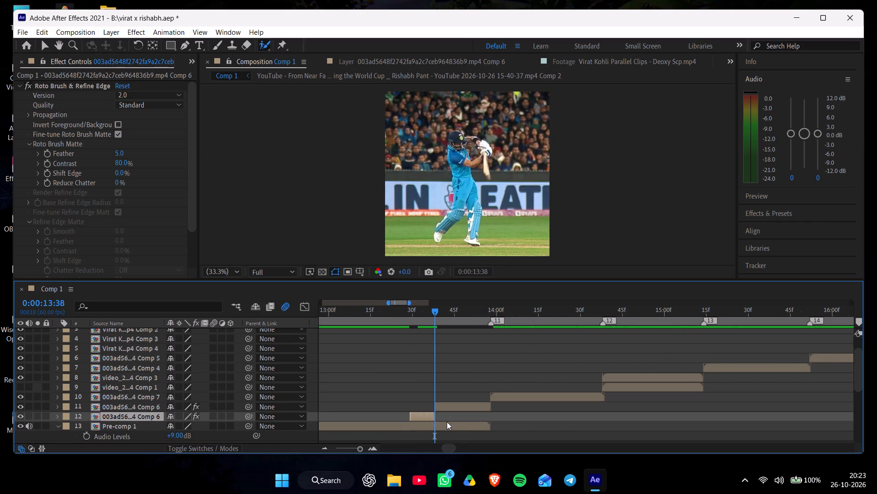
{"action": "key", "text": "Delete"}
Remove all effects from the remaining layer 11 clip.
{"action": "left_click", "coordinate": [460, 407]}
{"action": "key", "text": "ctrl+shift+e"}
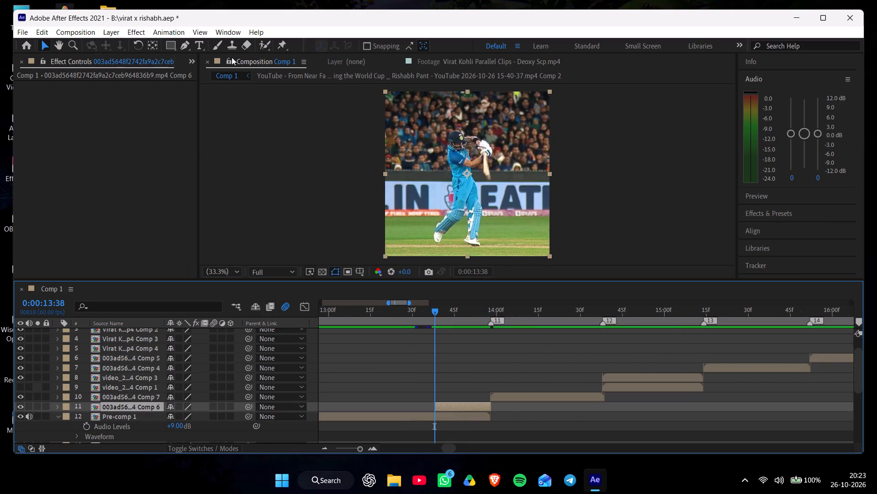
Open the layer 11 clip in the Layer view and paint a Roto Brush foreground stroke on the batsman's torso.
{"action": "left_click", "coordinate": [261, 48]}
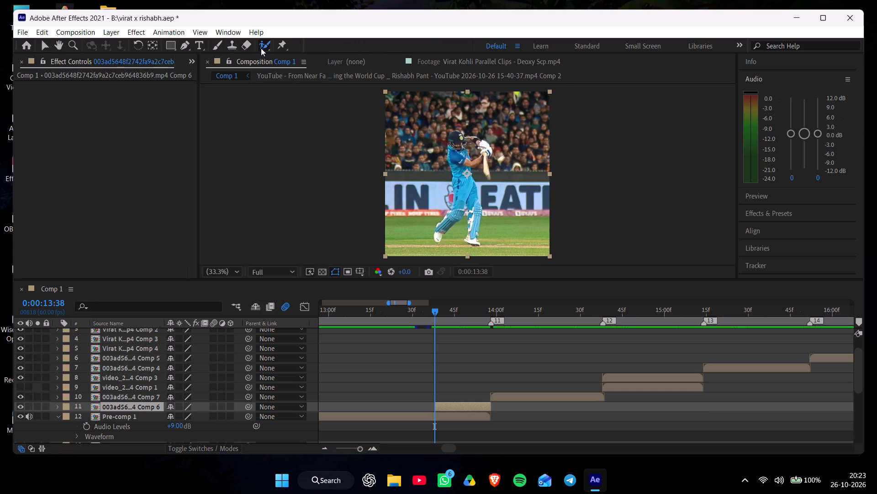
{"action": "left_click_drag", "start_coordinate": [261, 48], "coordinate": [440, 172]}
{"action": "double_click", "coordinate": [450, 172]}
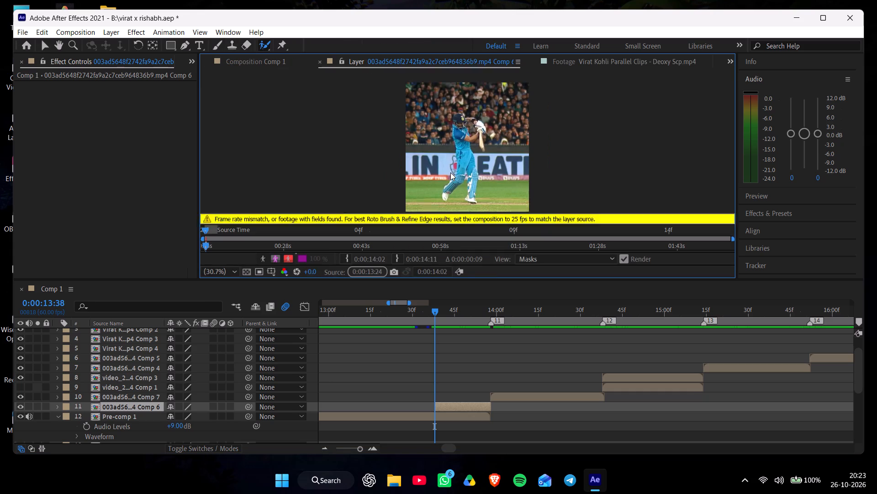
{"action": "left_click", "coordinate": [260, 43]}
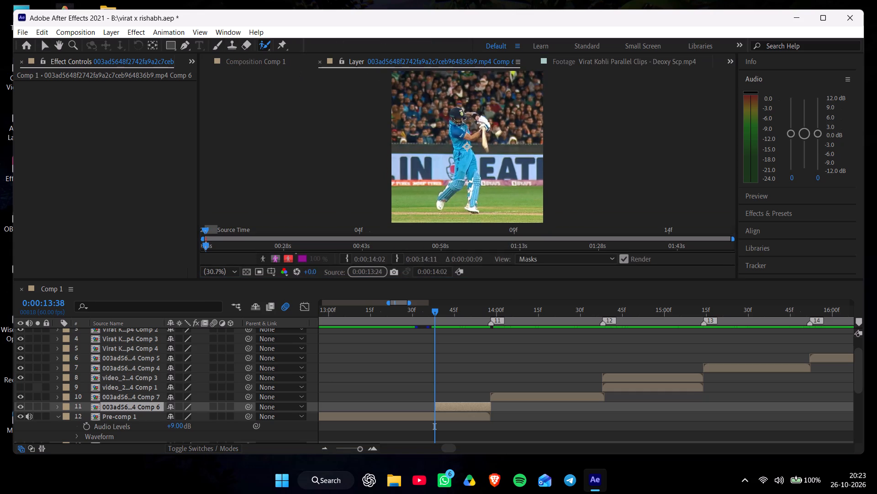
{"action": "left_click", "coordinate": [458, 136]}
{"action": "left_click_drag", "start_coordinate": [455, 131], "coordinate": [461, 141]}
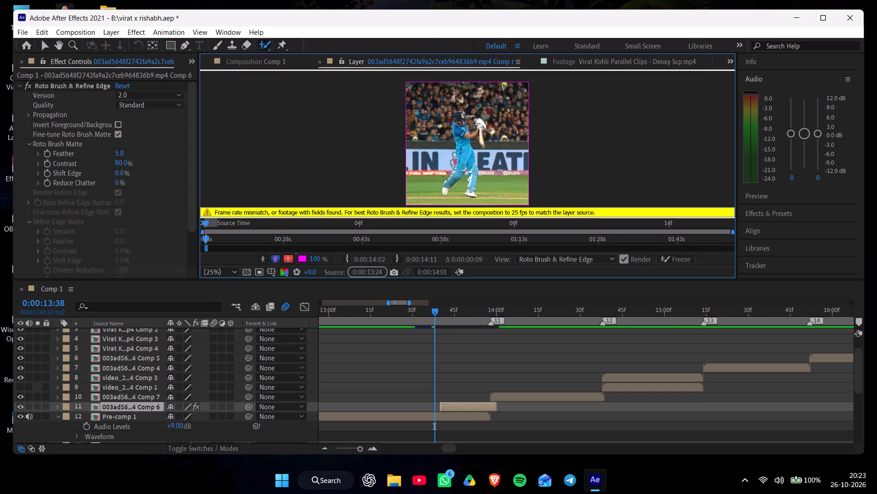
Set Comp 1's frame rate to 25 frames per second in its composition settings.
{"action": "left_click", "coordinate": [189, 60]}
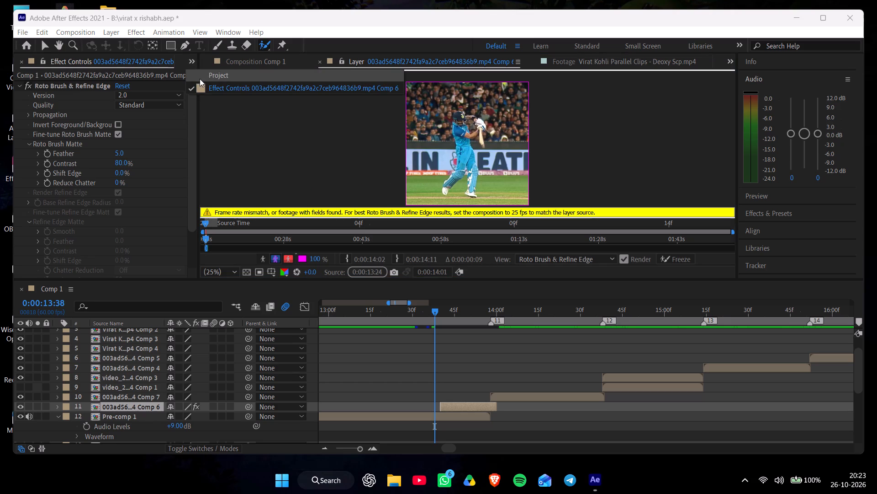
{"action": "left_click", "coordinate": [200, 79]}
{"action": "left_click", "coordinate": [231, 62]}
{"action": "right_click", "coordinate": [263, 67]}
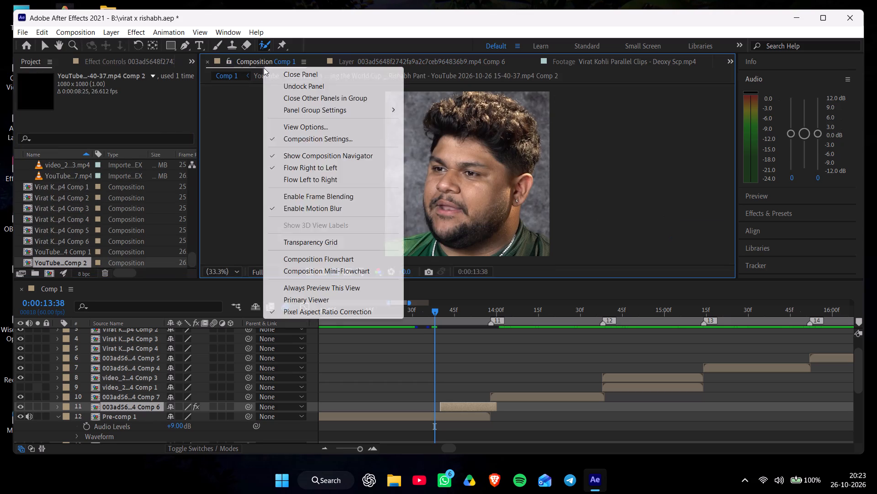
{"action": "left_click", "coordinate": [324, 135]}
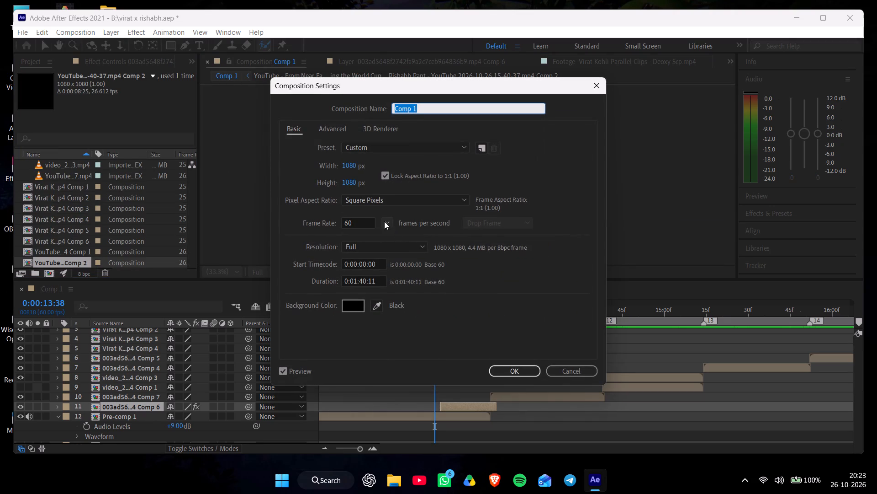
{"action": "left_click", "coordinate": [384, 221]}
{"action": "left_click", "coordinate": [396, 291]}
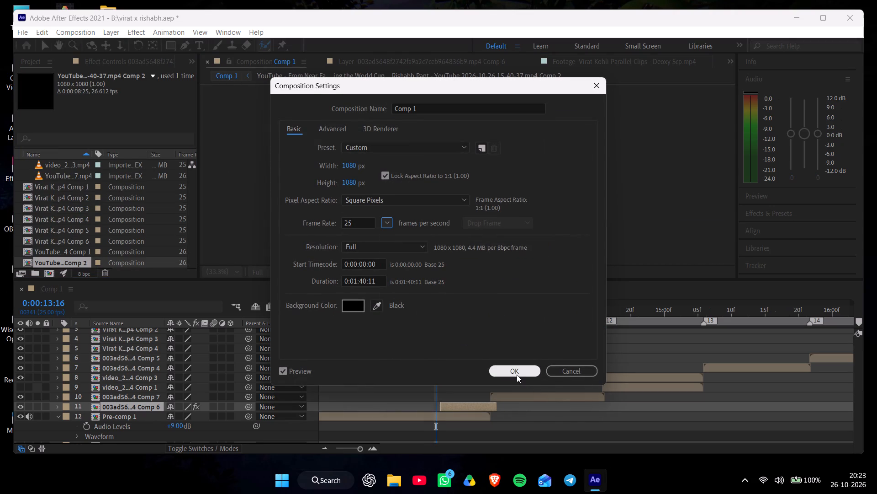
{"action": "left_click", "coordinate": [516, 373]}
Remove all effects from the layer 11 clip again.
{"action": "left_click", "coordinate": [481, 404]}
{"action": "key", "text": "ctrl+shift+e"}
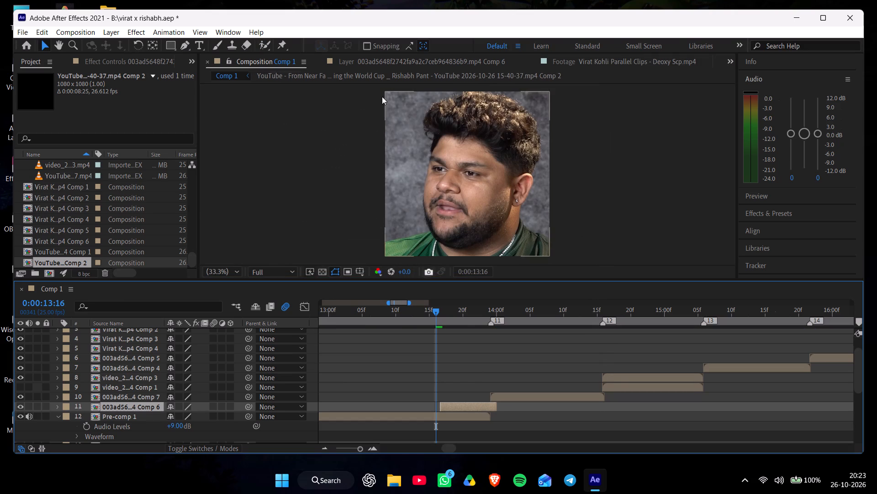
Move the playhead to 0:00:13:19 over the layer 11 clip and open its nested composition.
{"action": "left_click_drag", "start_coordinate": [447, 309], "coordinate": [455, 310]}
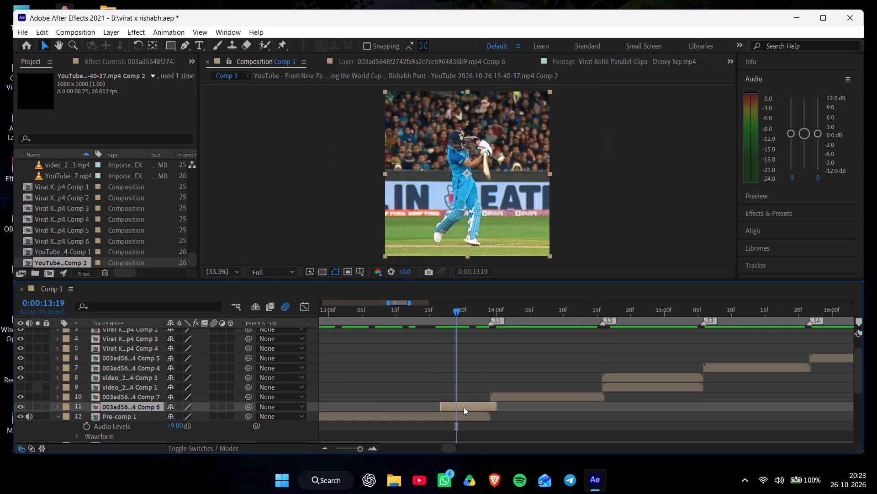
{"action": "double_click", "coordinate": [464, 407]}
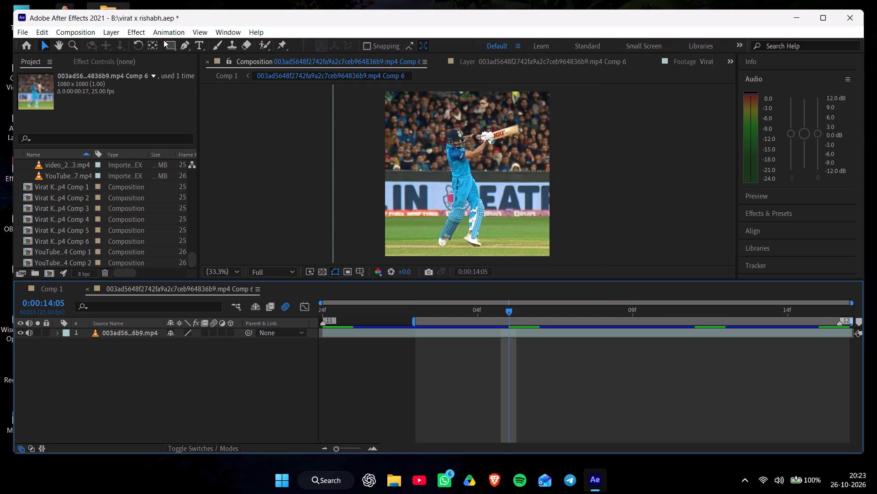
Open the cricket clip in the Layer view and paint a Roto Brush foreground stroke down the batsman's head and torso.
{"action": "left_click", "coordinate": [258, 43]}
{"action": "left_click", "coordinate": [452, 147]}
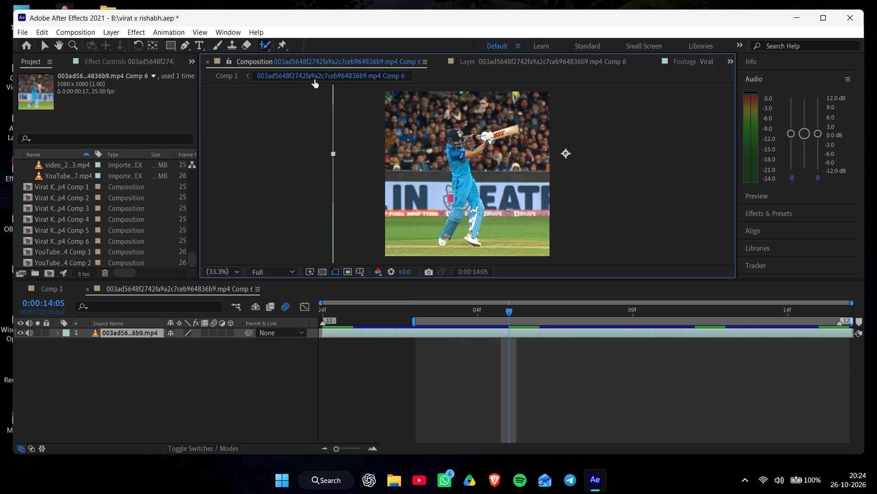
{"action": "left_click", "coordinate": [264, 45]}
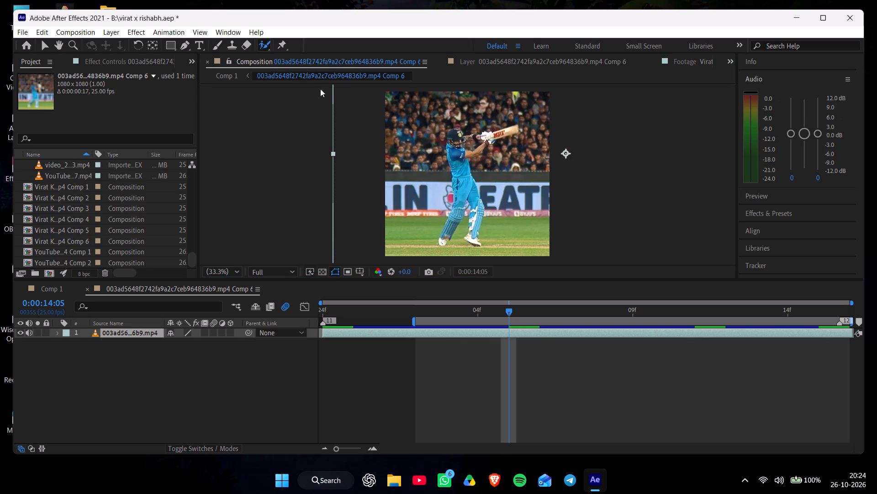
{"action": "double_click", "coordinate": [263, 45]}
{"action": "left_click", "coordinate": [452, 172]}
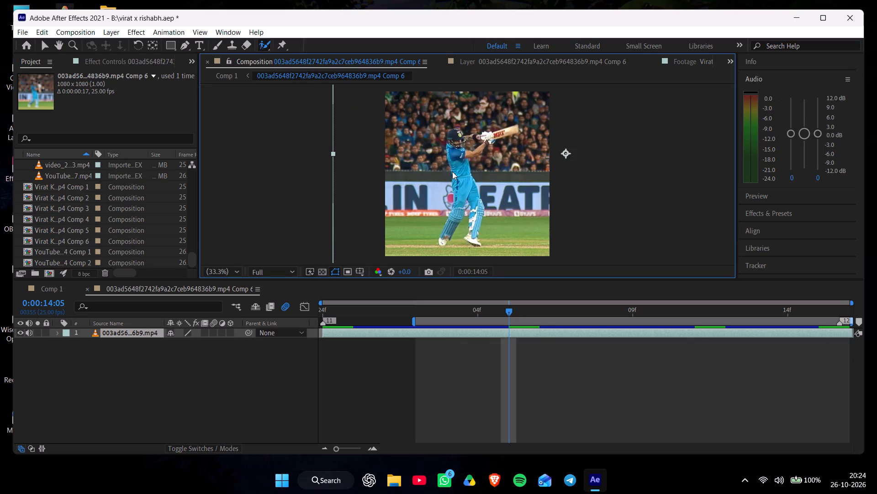
{"action": "left_click", "coordinate": [452, 172]}
{"action": "left_click", "coordinate": [397, 143]}
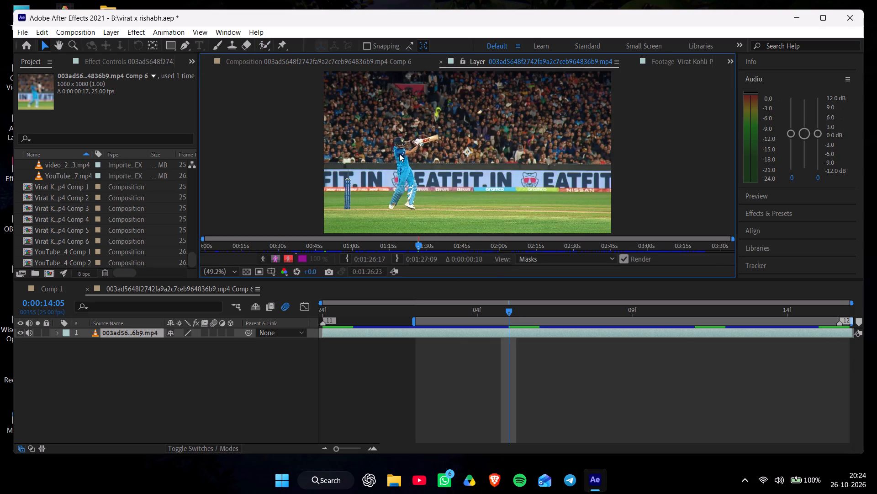
{"action": "left_click_drag", "start_coordinate": [400, 154], "coordinate": [415, 177]}
{"action": "left_click", "coordinate": [264, 43]}
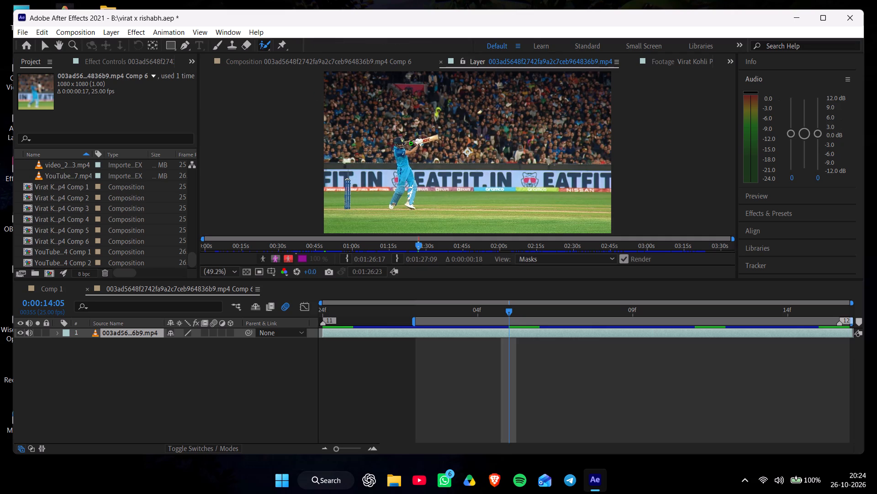
{"action": "left_click_drag", "start_coordinate": [401, 144], "coordinate": [403, 167]}
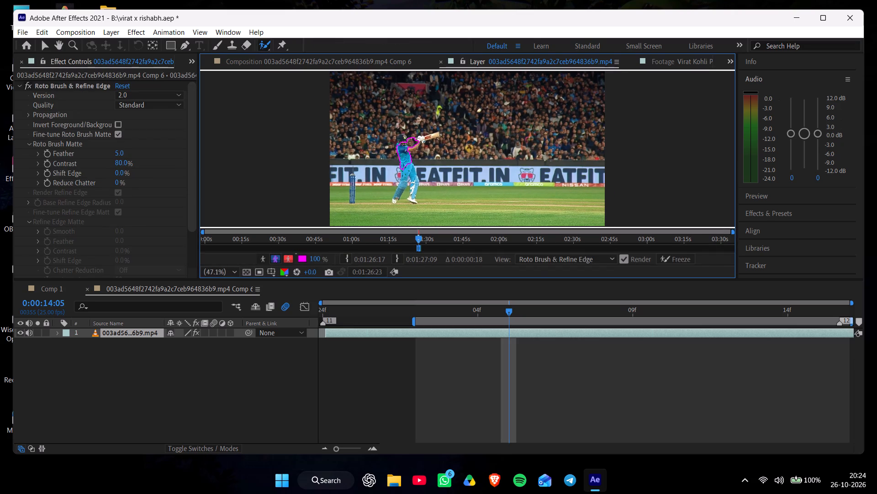
Extend the Roto Brush foreground over the batsman's helmet, gloves, bat, arms and upper legs.
{"action": "scroll", "coordinate": [405, 171], "scroll_direction": "up", "scroll_amount": 3, "text": "ctrl"}
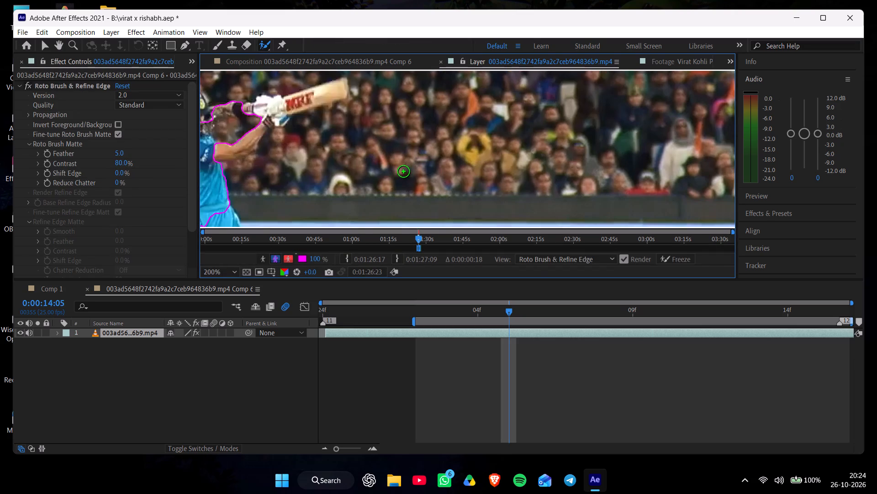
{"action": "scroll", "coordinate": [398, 172], "scroll_direction": "down", "scroll_amount": 1, "text": "ctrl"}
{"action": "left_click_drag", "start_coordinate": [333, 137], "coordinate": [329, 124]}
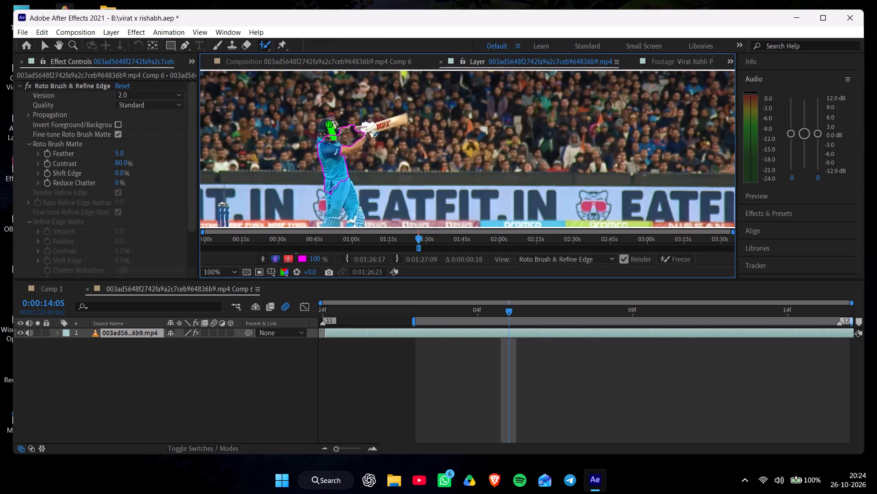
{"action": "left_click_drag", "start_coordinate": [329, 124], "coordinate": [328, 124]}
{"action": "left_click_drag", "start_coordinate": [365, 131], "coordinate": [397, 120]}
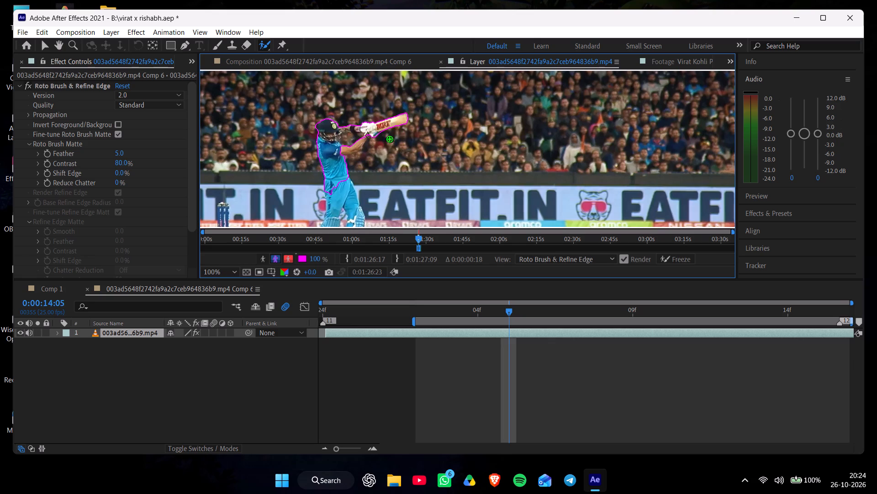
{"action": "left_click_drag", "start_coordinate": [363, 140], "coordinate": [361, 144]}
{"action": "left_click", "coordinate": [354, 149]}
{"action": "left_click_drag", "start_coordinate": [333, 186], "coordinate": [333, 220]}
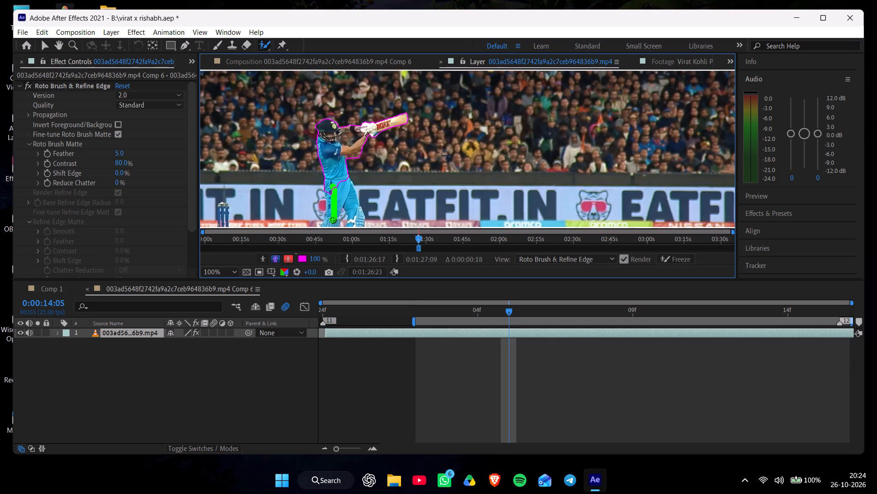
{"action": "left_click_drag", "start_coordinate": [342, 177], "coordinate": [354, 222]}
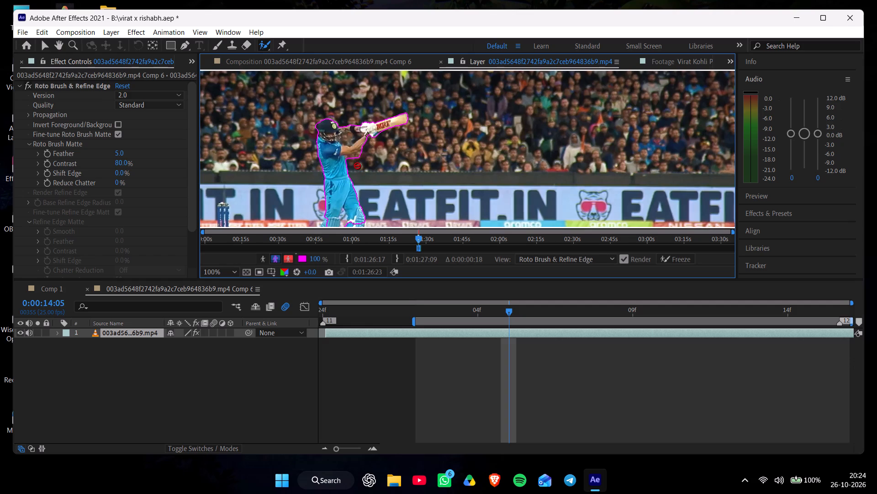
Subtract the crowd background beneath the batsman's outstretched arm from the Roto Brush selection.
{"action": "left_click", "coordinate": [349, 159], "text": "alt"}
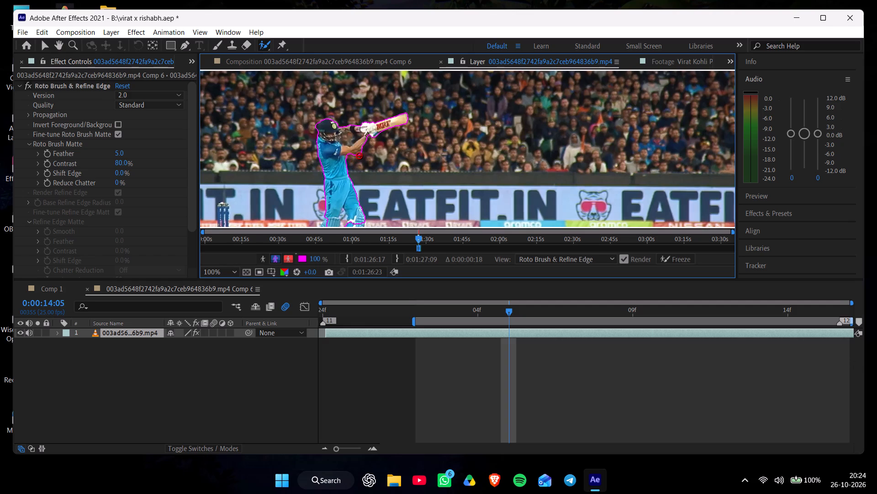
{"action": "left_click", "coordinate": [359, 156], "text": "alt"}
{"action": "left_click", "coordinate": [362, 152], "text": "alt"}
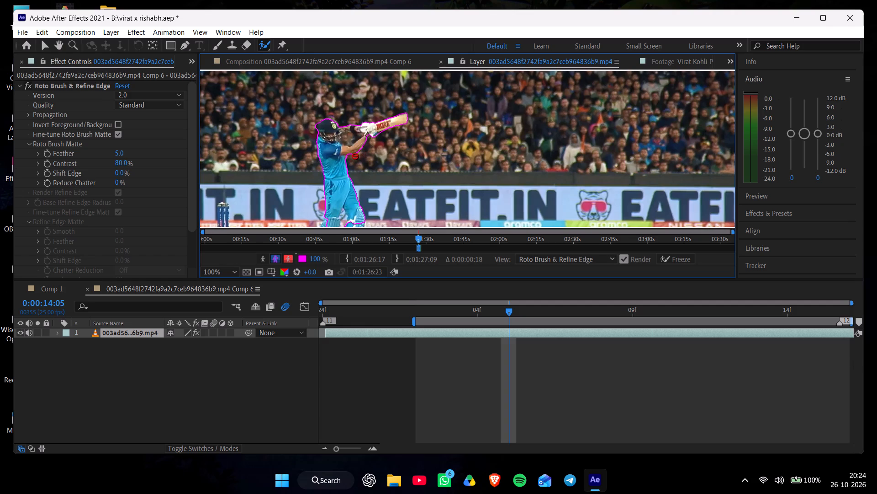
{"action": "left_click", "coordinate": [355, 156], "text": "alt"}
Extend the Roto Brush foreground down both of the batsman's lower legs to the shoes.
{"action": "scroll", "coordinate": [352, 192], "scroll_direction": "down", "scroll_amount": 1, "text": "ctrl"}
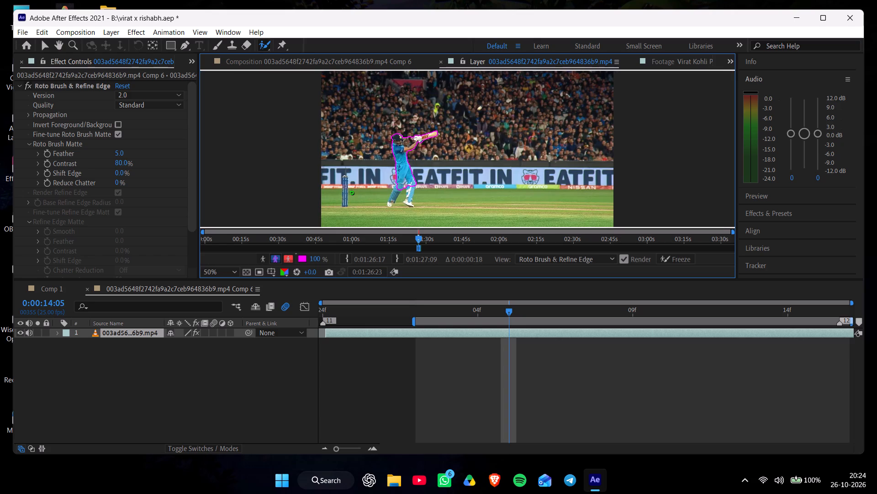
{"action": "left_click_drag", "start_coordinate": [398, 185], "coordinate": [398, 188]}
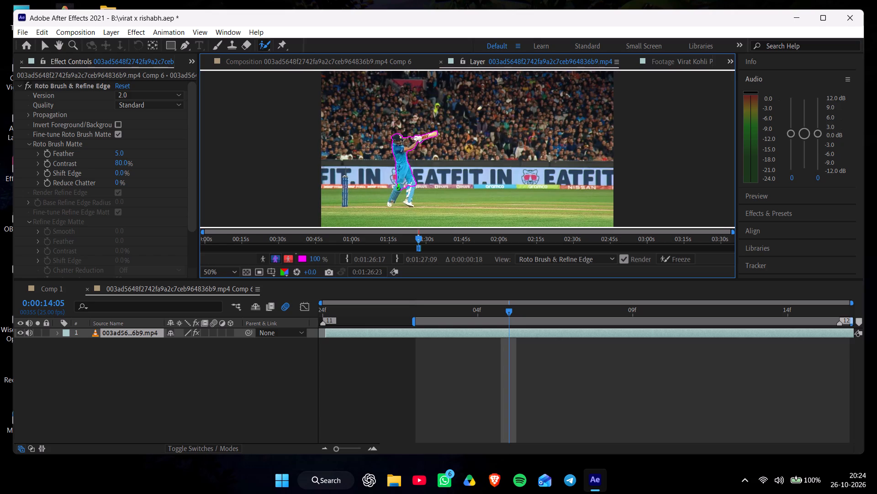
{"action": "left_click_drag", "start_coordinate": [398, 188], "coordinate": [390, 203]}
{"action": "left_click_drag", "start_coordinate": [411, 177], "coordinate": [411, 195]}
{"action": "left_click_drag", "start_coordinate": [411, 195], "coordinate": [410, 204]}
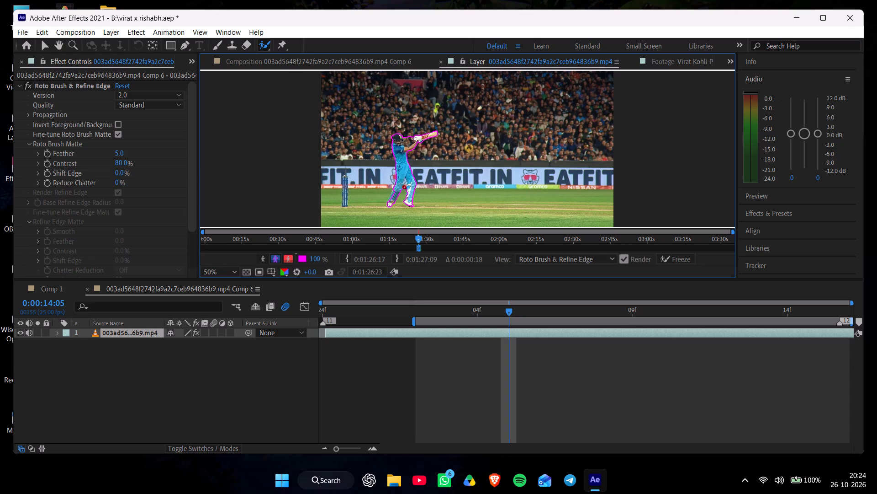
Subtract the background between the batsman's legs from the Roto Brush selection.
{"action": "left_click", "coordinate": [404, 186], "text": "alt"}
{"action": "left_click", "coordinate": [405, 185], "text": "alt"}
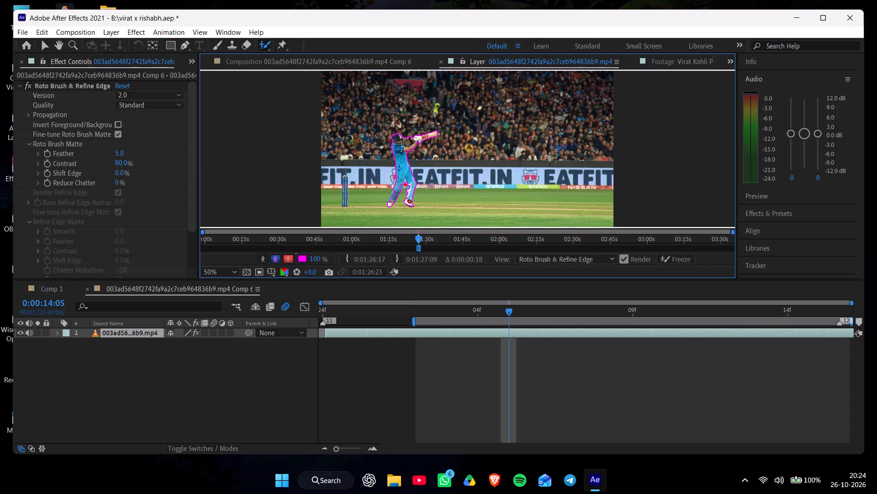
{"action": "left_click", "coordinate": [410, 184]}
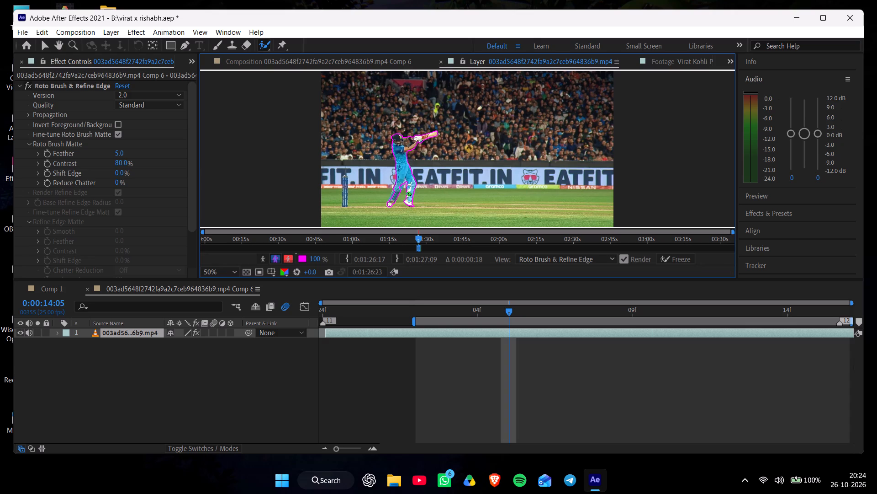
{"action": "left_click", "coordinate": [409, 194]}
Check the batsman cutout in the nested composition and scrub through layer 11's span in Comp 1.
{"action": "left_click", "coordinate": [733, 61]}
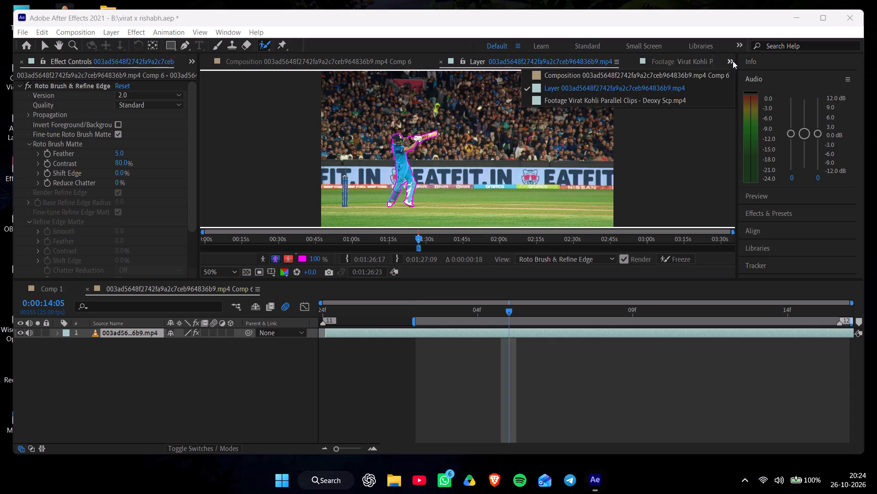
{"action": "left_click", "coordinate": [672, 70]}
{"action": "left_click", "coordinate": [726, 61]}
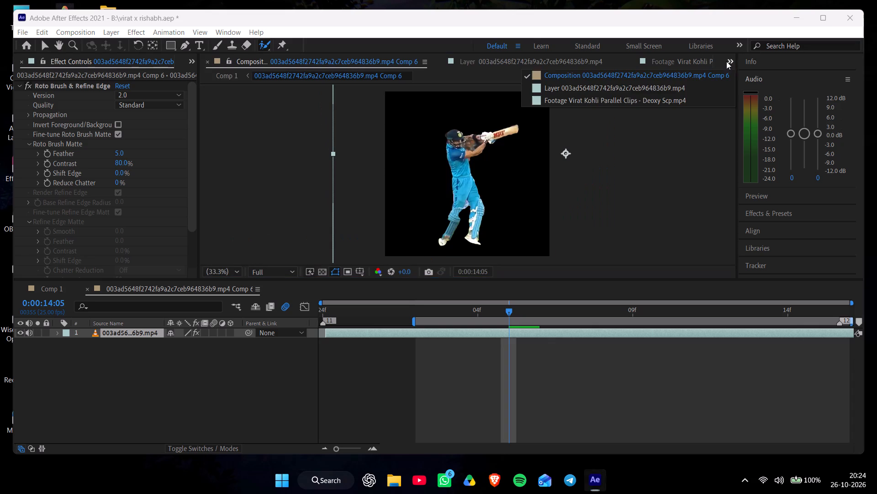
{"action": "left_click", "coordinate": [53, 284]}
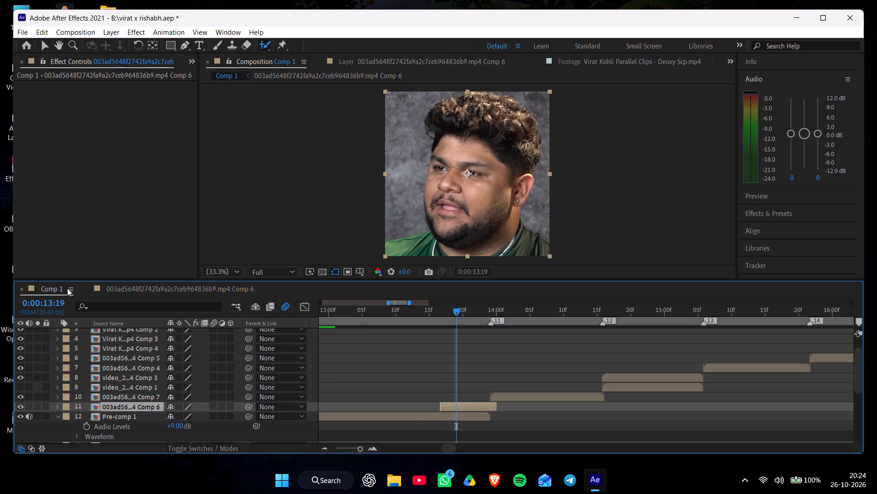
{"action": "left_click_drag", "start_coordinate": [472, 311], "coordinate": [495, 317]}
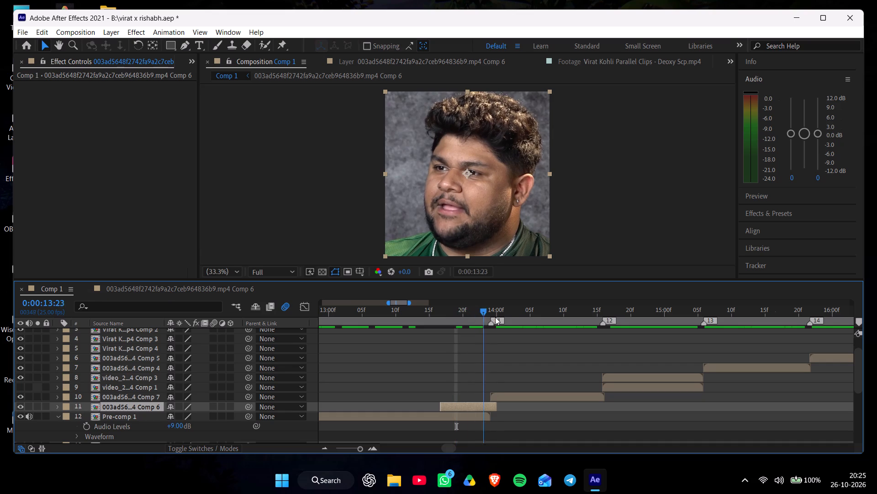
{"action": "left_click_drag", "start_coordinate": [495, 317], "coordinate": [470, 330]}
{"action": "double_click", "coordinate": [476, 407]}
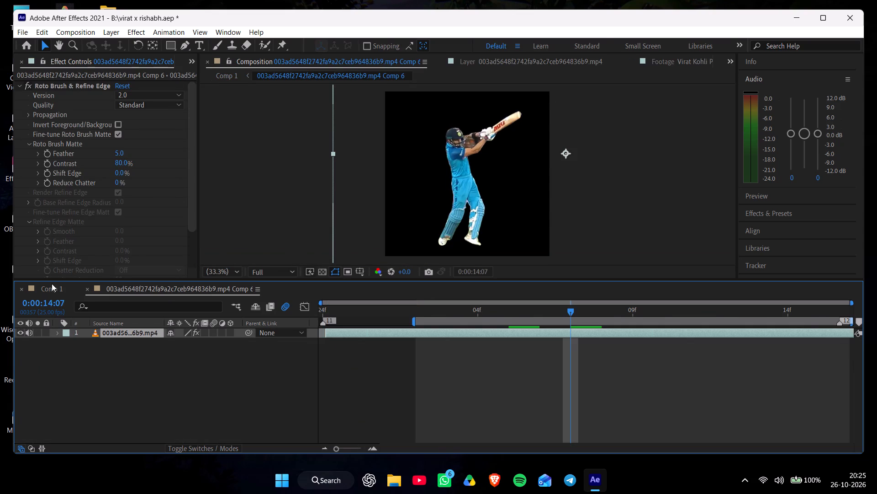
{"action": "left_click", "coordinate": [52, 284]}
{"action": "double_click", "coordinate": [472, 407]}
Cut the rotoscoped clip from the nested composition and paste it into Comp 1 with the playhead at 0:00:13:17.
{"action": "left_click", "coordinate": [455, 334]}
{"action": "key", "text": "ctrl+x"}
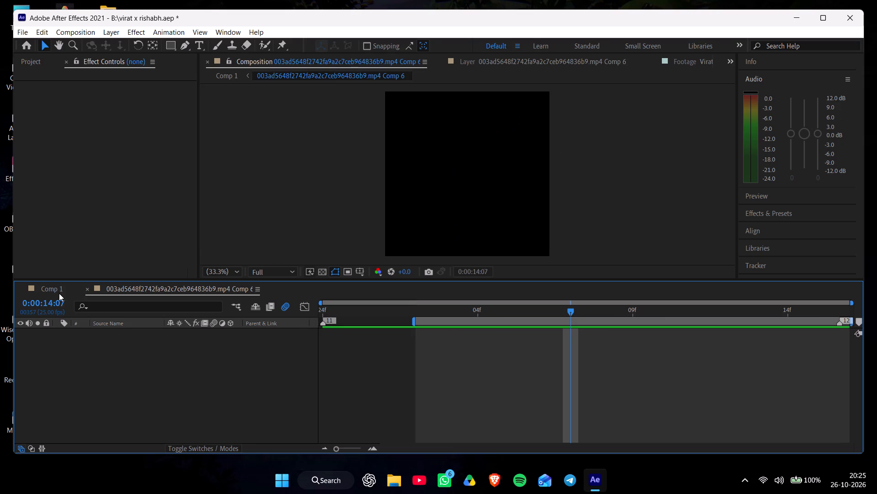
{"action": "left_click", "coordinate": [58, 290]}
{"action": "left_click", "coordinate": [440, 313]}
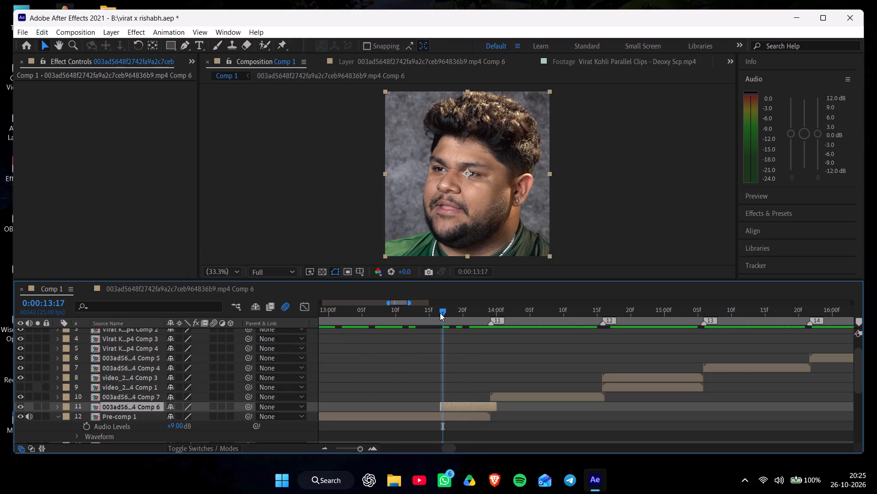
{"action": "key", "text": "ctrl+v"}
Move the pasted cricket clip in Comp 1 so it starts at 0:00:13:07 and ends at marker 11.
{"action": "left_click_drag", "start_coordinate": [452, 454], "coordinate": [359, 464]}
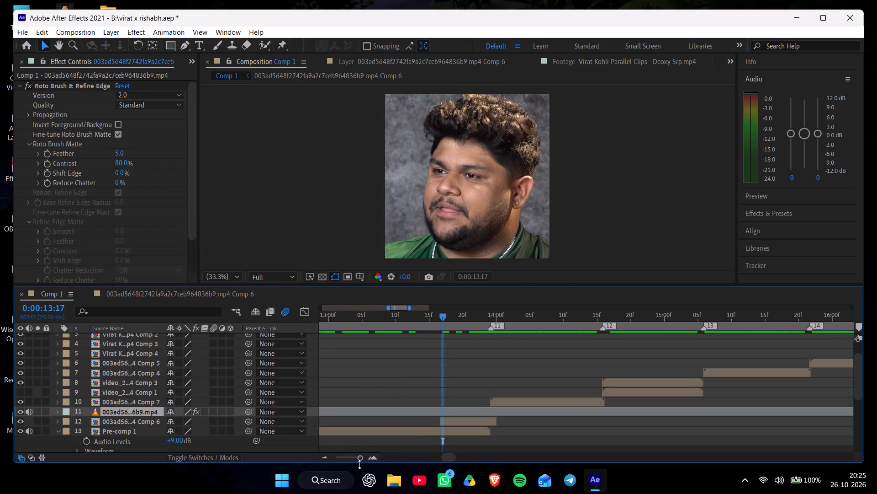
{"action": "left_click_drag", "start_coordinate": [359, 464], "coordinate": [367, 464]}
{"action": "left_click_drag", "start_coordinate": [445, 456], "coordinate": [358, 468]}
{"action": "left_click_drag", "start_coordinate": [359, 412], "coordinate": [371, 412]}
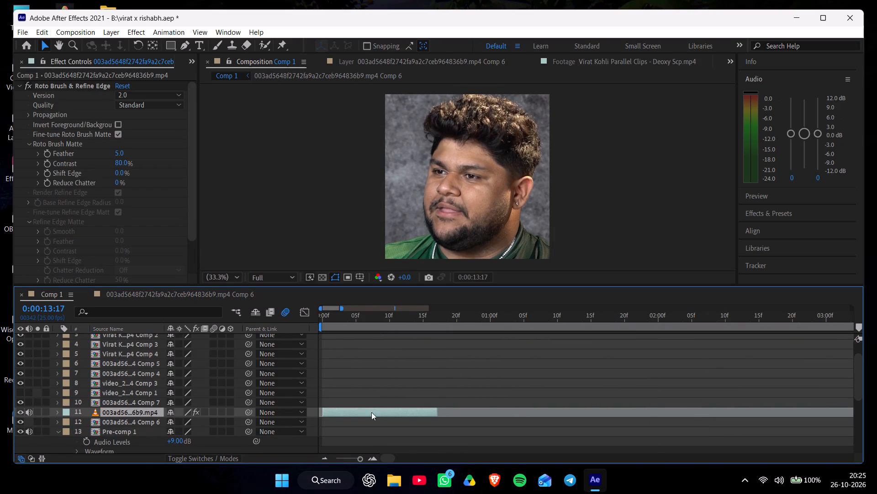
{"action": "left_click_drag", "start_coordinate": [371, 412], "coordinate": [866, 424]}
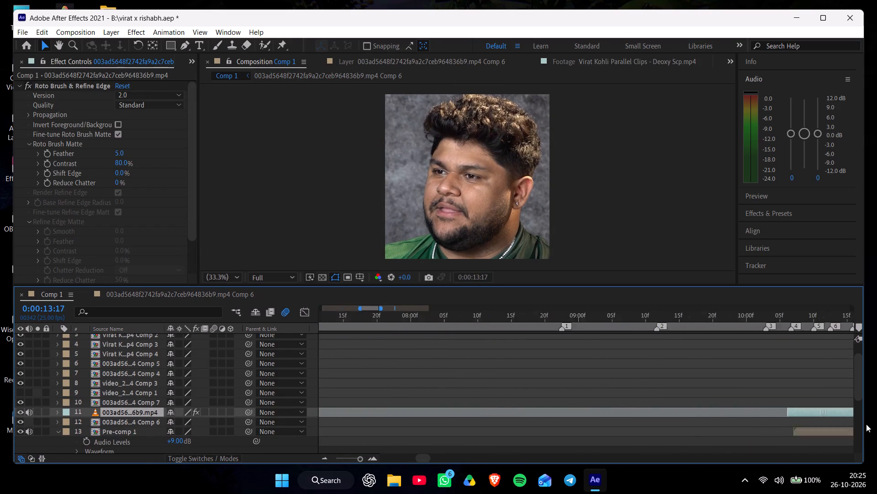
{"action": "left_click_drag", "start_coordinate": [866, 424], "coordinate": [849, 444]}
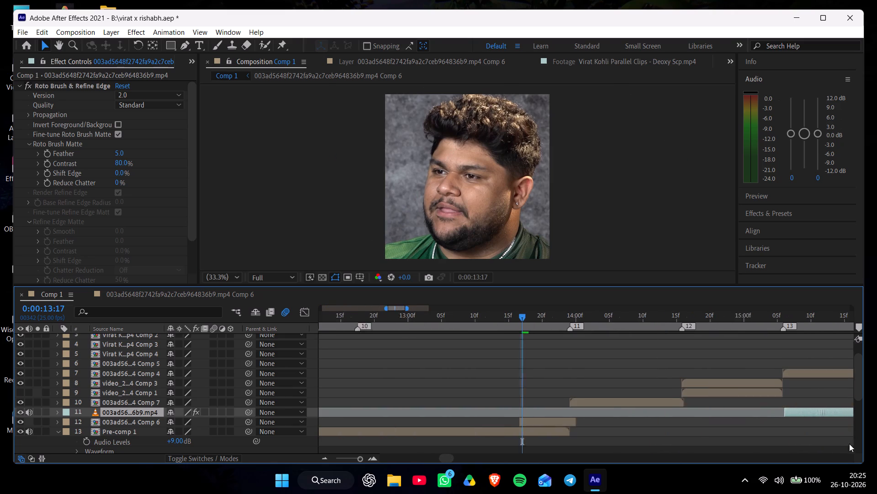
{"action": "left_click_drag", "start_coordinate": [849, 444], "coordinate": [518, 475]}
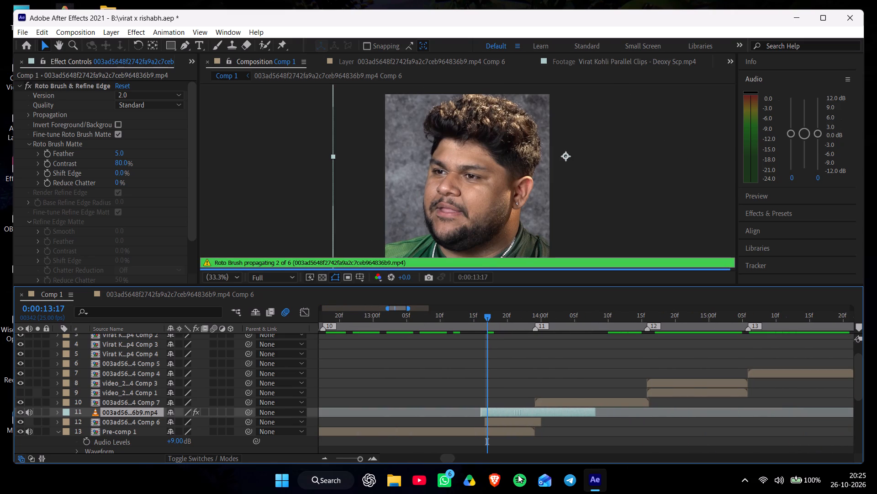
{"action": "left_click_drag", "start_coordinate": [518, 475], "coordinate": [458, 490]}
Freeze the pasted cricket clip on its frame at 0:00:13:08.
{"action": "left_click_drag", "start_coordinate": [499, 317], "coordinate": [482, 340]}
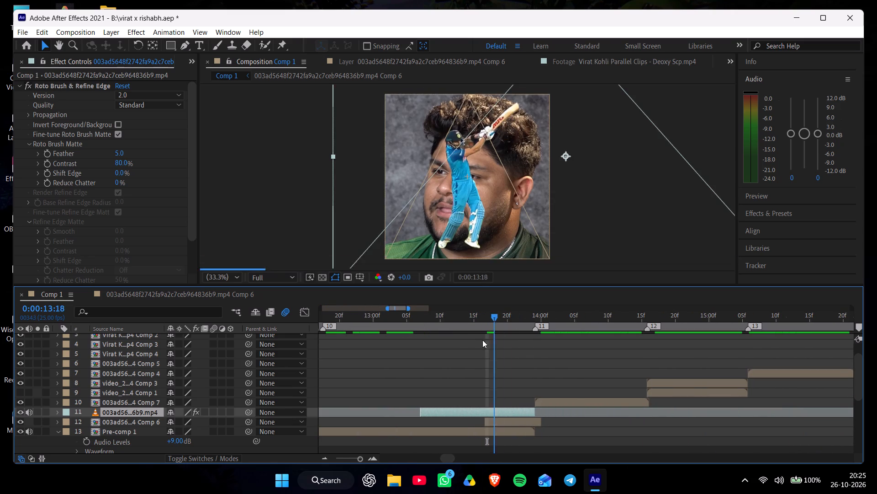
{"action": "left_click_drag", "start_coordinate": [482, 340], "coordinate": [420, 346]}
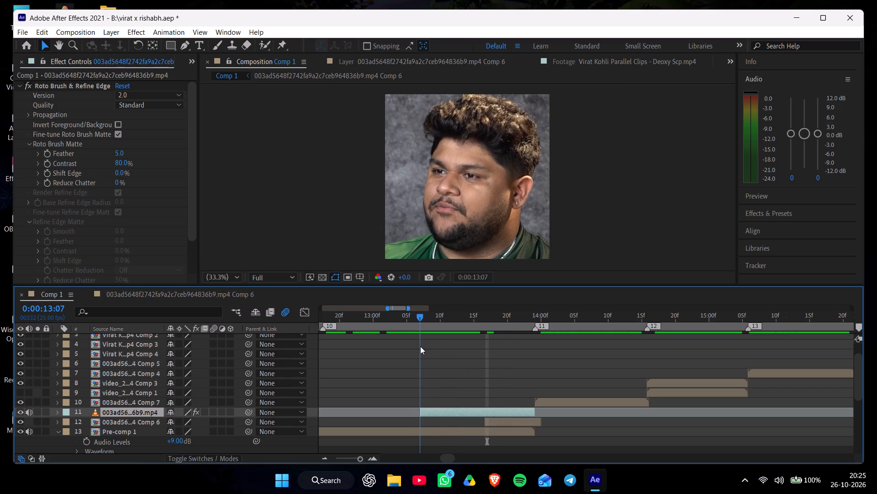
{"action": "left_click_drag", "start_coordinate": [420, 346], "coordinate": [424, 347]}
{"action": "right_click", "coordinate": [433, 412]}
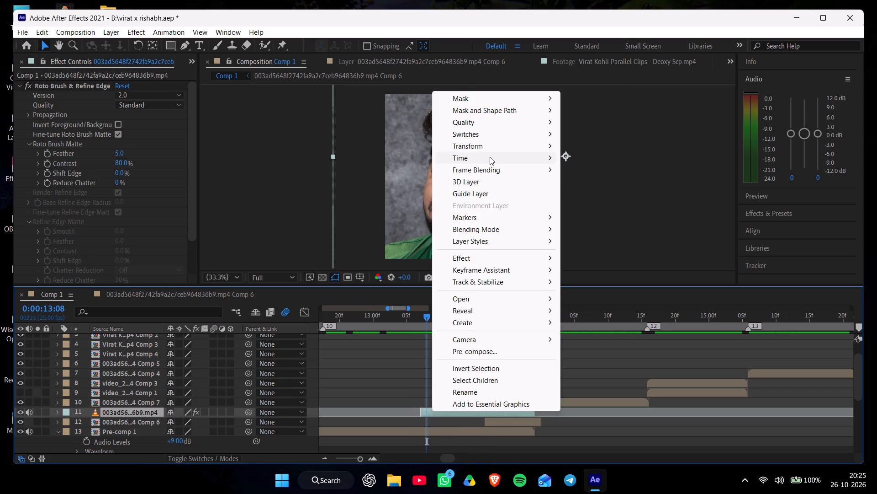
{"action": "left_click", "coordinate": [490, 157]}
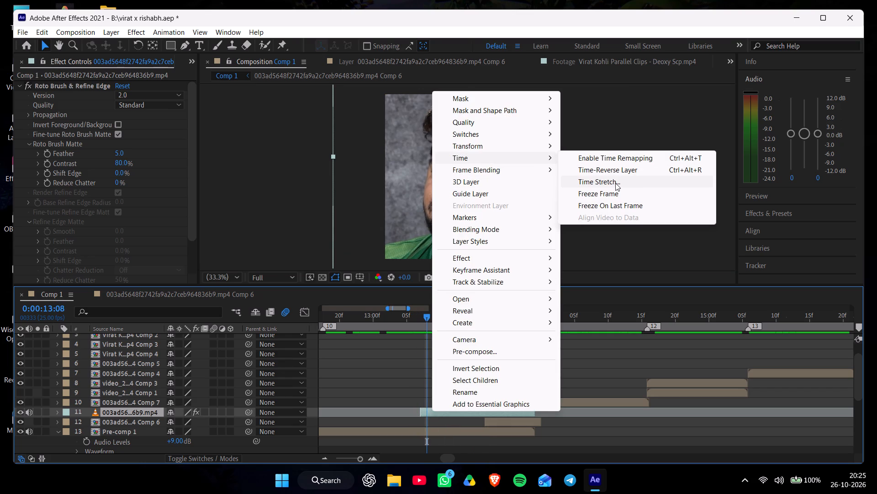
{"action": "left_click", "coordinate": [608, 194]}
Shift the frozen cricket clip along the timeline so it starts at 0:00:13:17.
{"action": "left_click", "coordinate": [534, 317]}
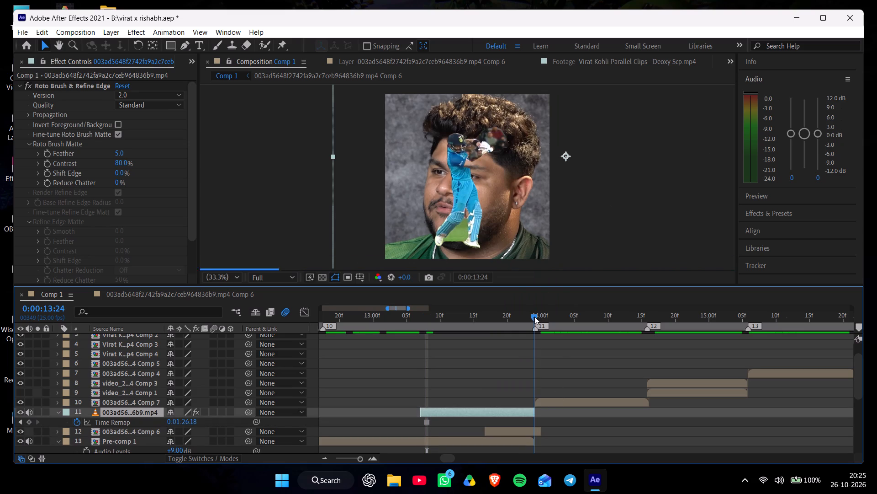
{"action": "left_click_drag", "start_coordinate": [535, 317], "coordinate": [542, 318]}
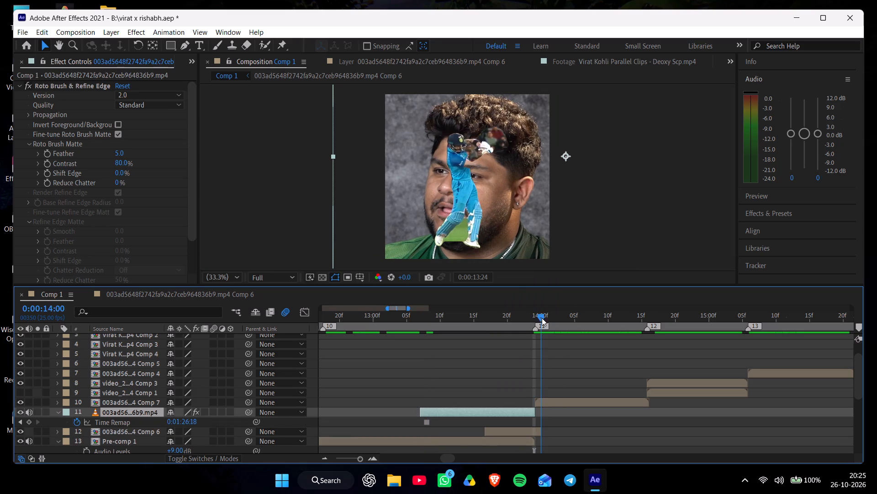
{"action": "left_click_drag", "start_coordinate": [542, 318], "coordinate": [503, 334]}
{"action": "left_click_drag", "start_coordinate": [447, 412], "coordinate": [512, 416]}
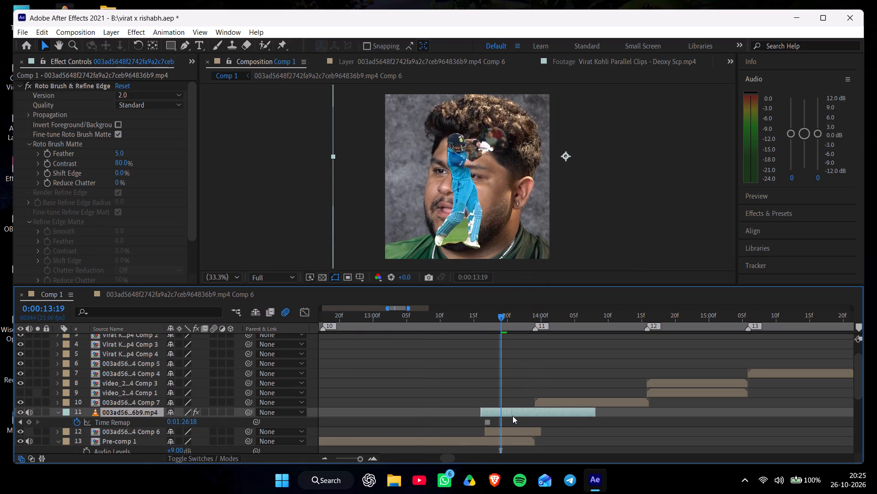
{"action": "left_click_drag", "start_coordinate": [512, 416], "coordinate": [512, 419]}
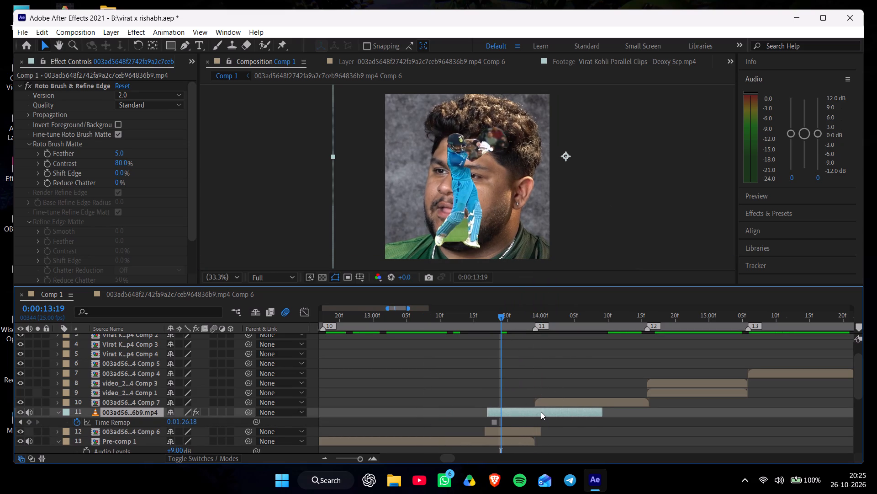
{"action": "left_click_drag", "start_coordinate": [540, 412], "coordinate": [475, 416]}
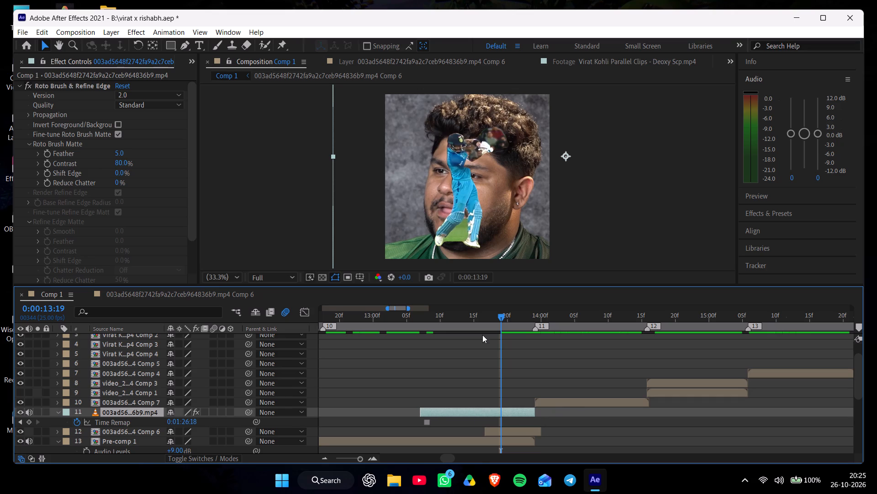
{"action": "left_click_drag", "start_coordinate": [435, 413], "coordinate": [499, 430]}
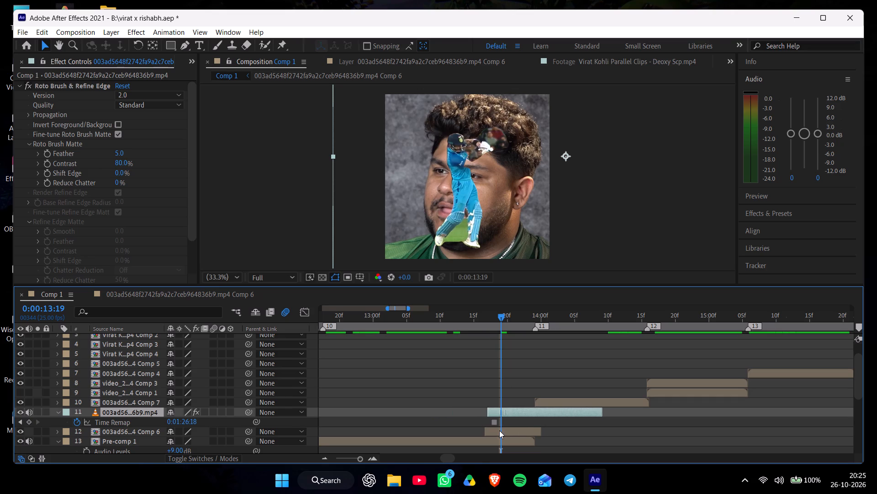
{"action": "left_click_drag", "start_coordinate": [499, 430], "coordinate": [500, 430]}
Split the frozen cricket clip at 0:00:14:00 and delete the part after the split.
{"action": "left_click_drag", "start_coordinate": [536, 312], "coordinate": [535, 319]}
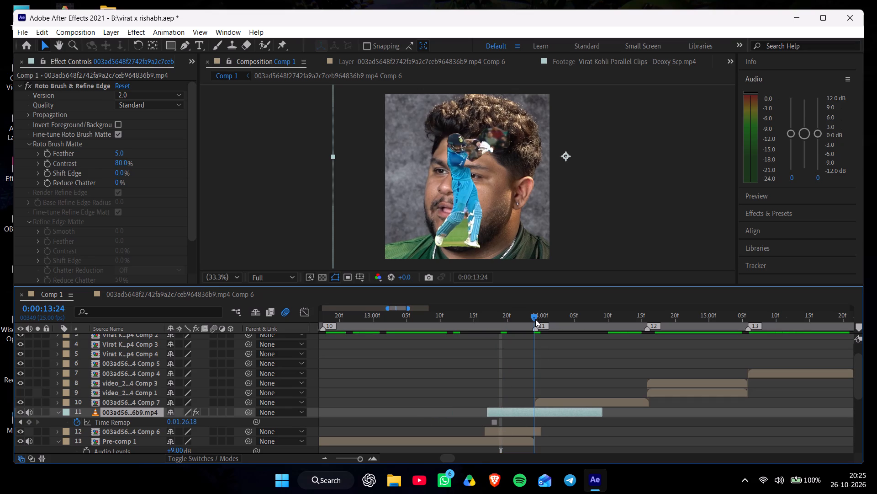
{"action": "left_click_drag", "start_coordinate": [535, 319], "coordinate": [539, 322]}
{"action": "key", "text": "ctrl+shift+d"}
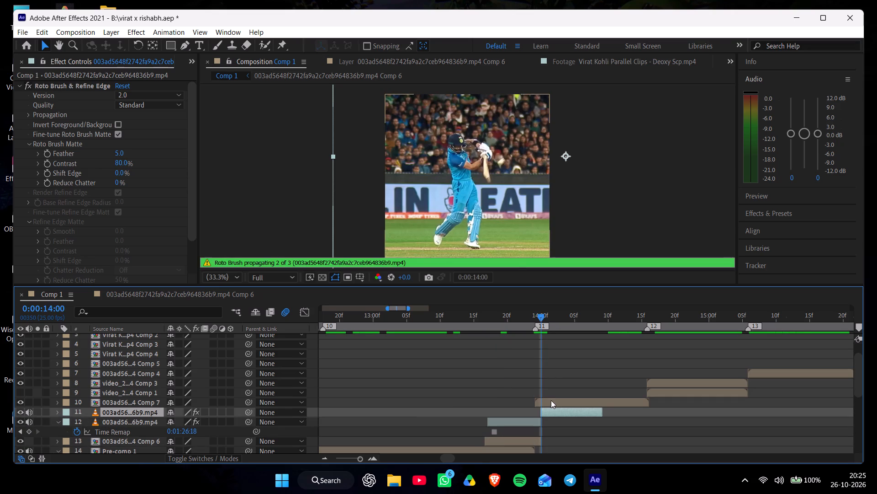
{"action": "key", "text": "Delete"}
Delete the nested Comp 6 layer beneath the frozen cricket clip from Comp 1.
{"action": "left_click", "coordinate": [513, 416]}
{"action": "left_click", "coordinate": [508, 434]}
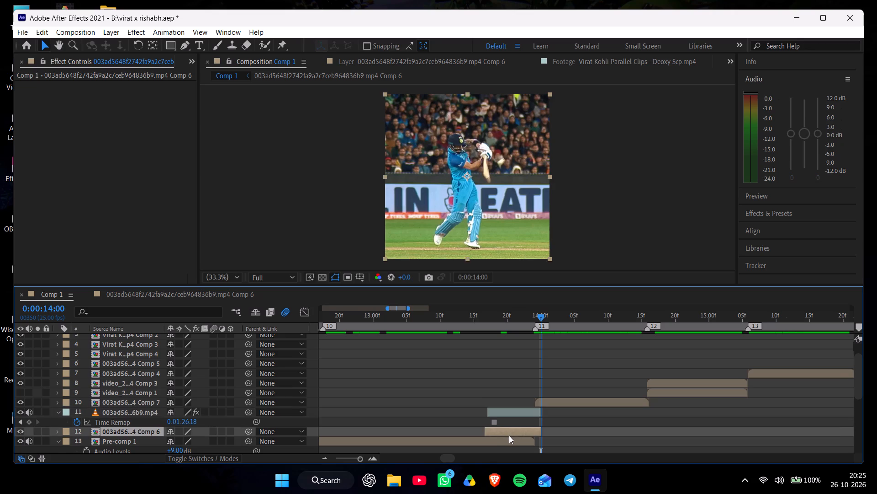
{"action": "key", "text": "Delete"}
Open the frozen cricket clip in its layer view at 0:00:13:19 with the Roto Brush tool active.
{"action": "left_click_drag", "start_coordinate": [487, 322], "coordinate": [480, 322]}
{"action": "left_click", "coordinate": [479, 315]}
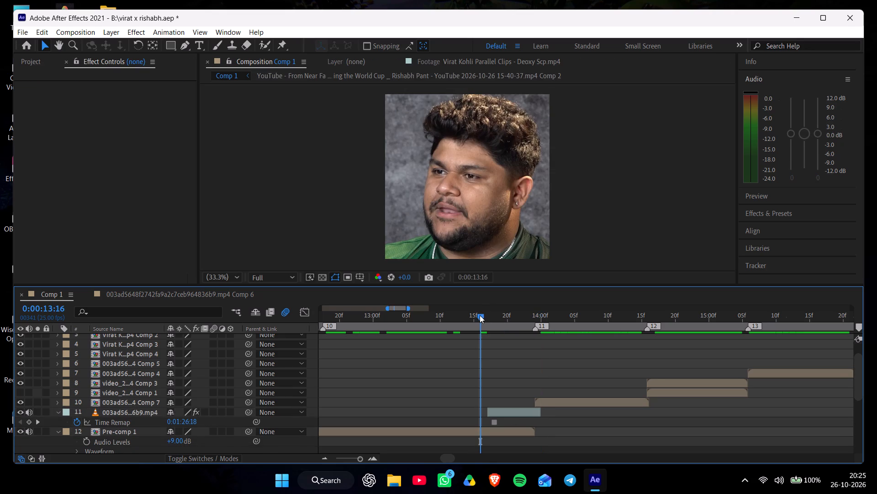
{"action": "left_click_drag", "start_coordinate": [476, 315], "coordinate": [501, 333]}
{"action": "left_click", "coordinate": [517, 411]}
{"action": "left_click", "coordinate": [517, 411]}
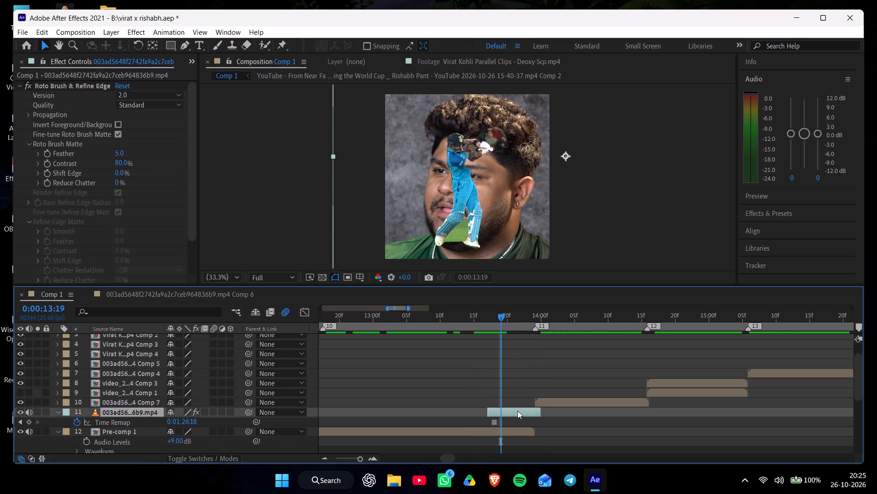
{"action": "double_click", "coordinate": [518, 411]}
{"action": "left_click", "coordinate": [268, 43]}
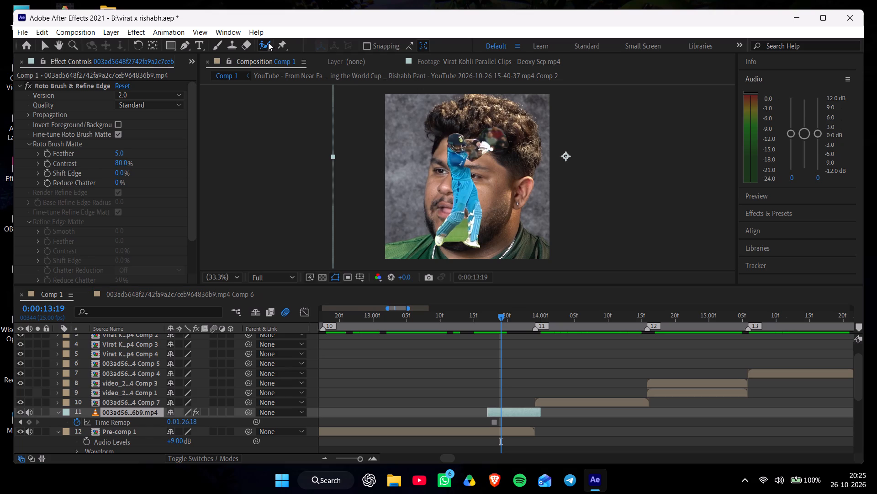
{"action": "double_click", "coordinate": [462, 180]}
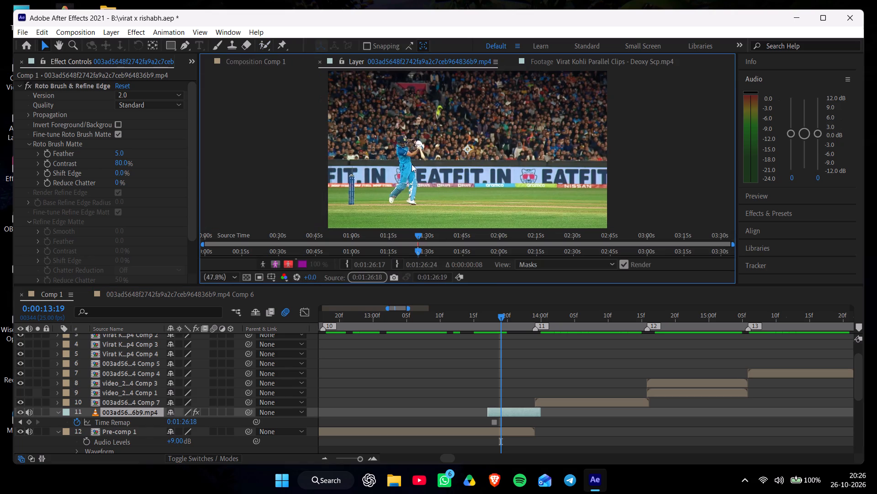
{"action": "left_click", "coordinate": [269, 39]}
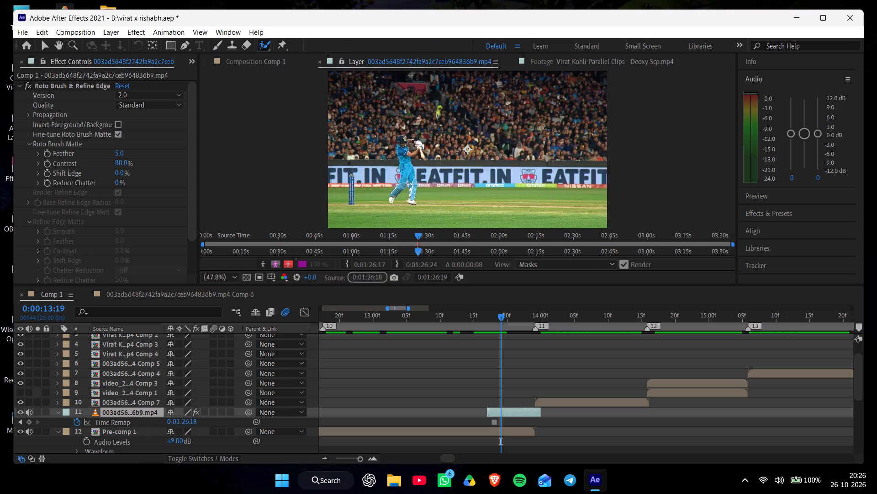
Subtract the grass between the batsman's legs and the background patch behind his hip from the Roto Brush selection.
{"action": "left_click_drag", "start_coordinate": [404, 170], "coordinate": [404, 177]}
{"action": "left_click", "coordinate": [536, 261]}
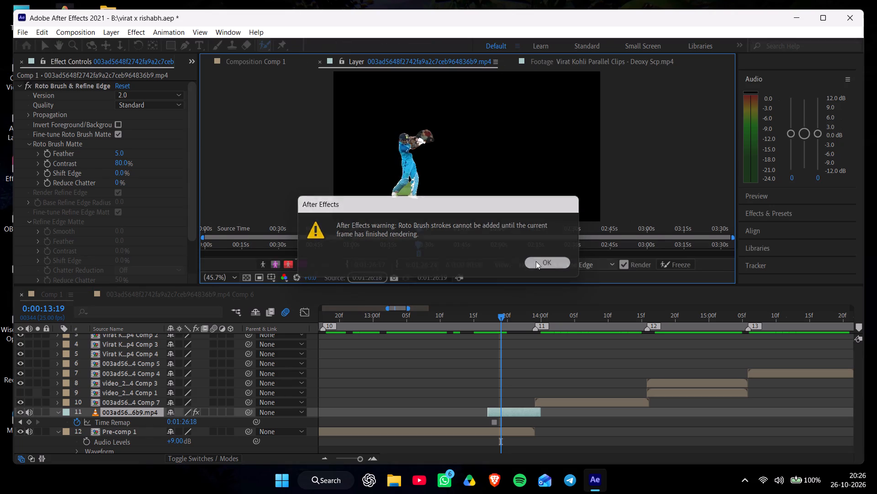
{"action": "left_click_drag", "start_coordinate": [402, 150], "coordinate": [406, 177]}
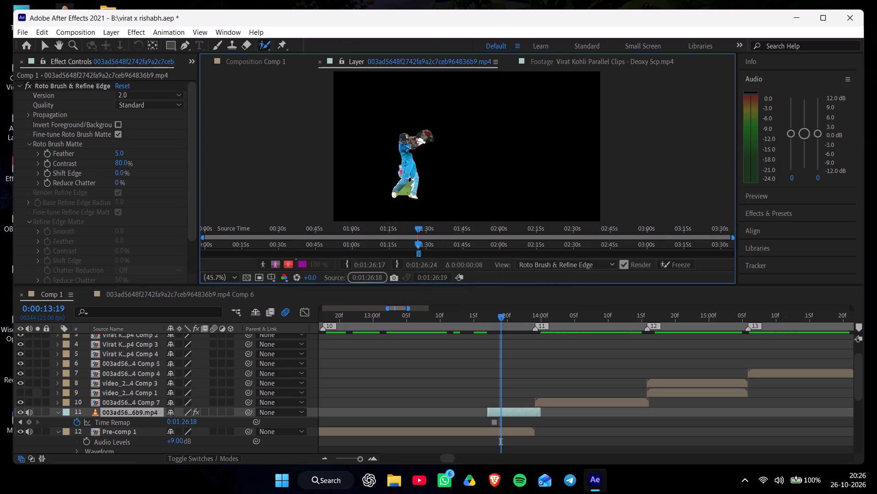
{"action": "left_click_drag", "start_coordinate": [411, 193], "coordinate": [409, 180]}
{"action": "left_click_drag", "start_coordinate": [406, 199], "coordinate": [406, 186], "text": "alt"}
{"action": "left_click", "coordinate": [408, 191], "text": "alt"}
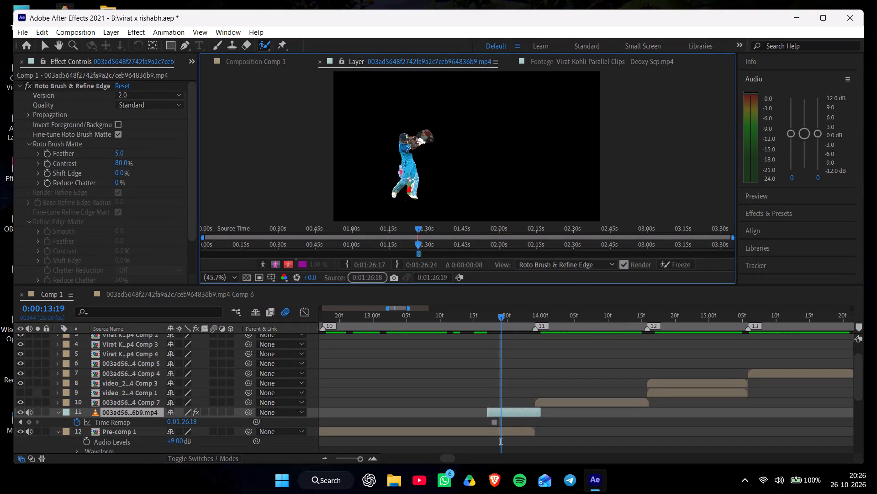
{"action": "left_click", "coordinate": [396, 169], "text": "alt"}
{"action": "left_click", "coordinate": [410, 184], "text": "alt"}
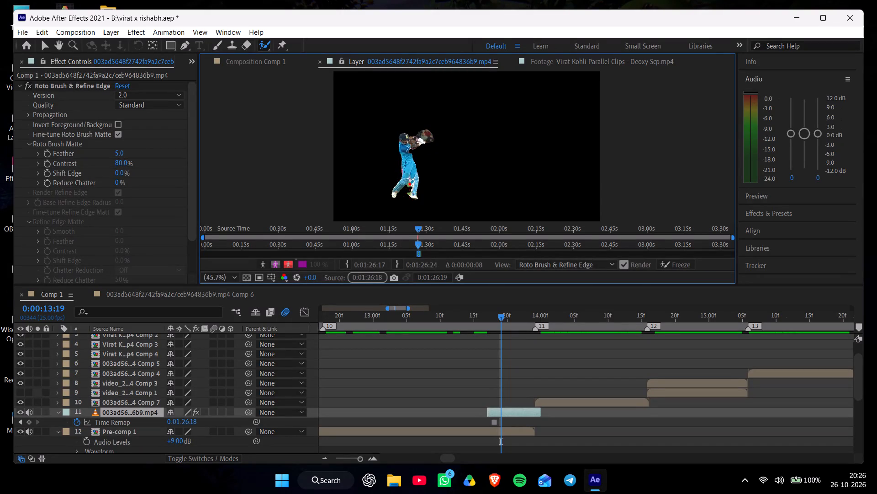
{"action": "left_click", "coordinate": [409, 183], "text": "alt"}
{"action": "double_click", "coordinate": [408, 187], "text": "alt"}
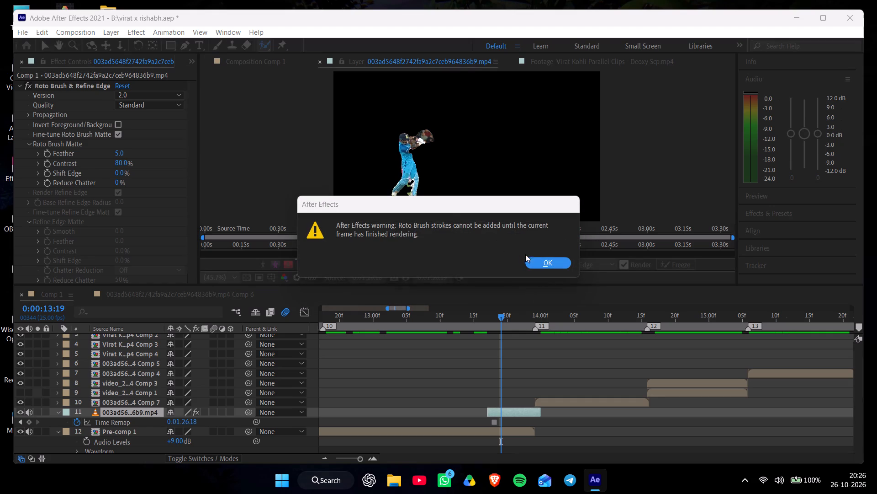
{"action": "left_click", "coordinate": [533, 261]}
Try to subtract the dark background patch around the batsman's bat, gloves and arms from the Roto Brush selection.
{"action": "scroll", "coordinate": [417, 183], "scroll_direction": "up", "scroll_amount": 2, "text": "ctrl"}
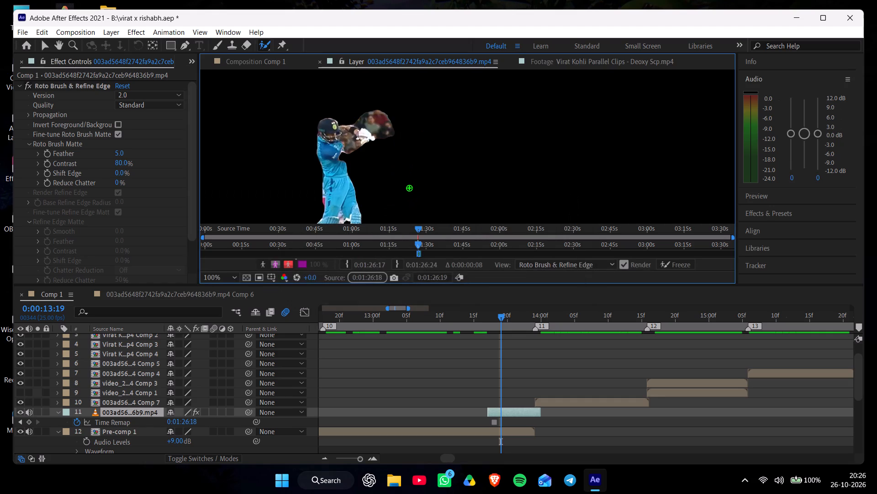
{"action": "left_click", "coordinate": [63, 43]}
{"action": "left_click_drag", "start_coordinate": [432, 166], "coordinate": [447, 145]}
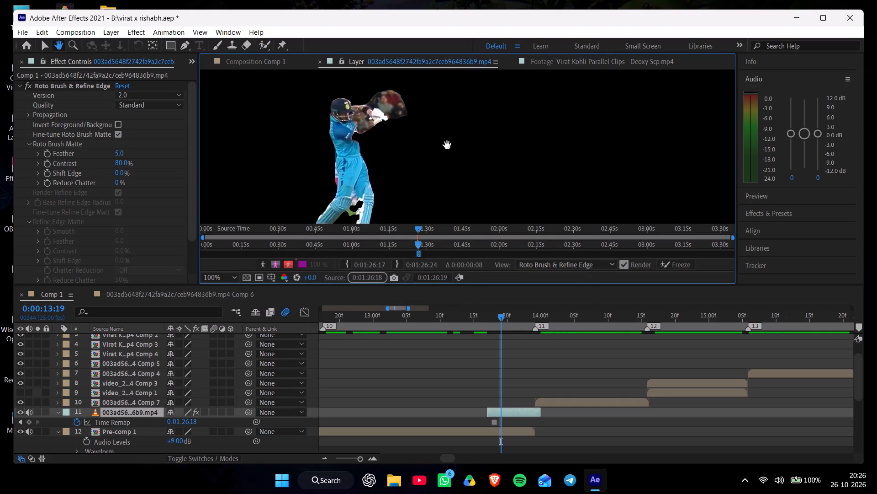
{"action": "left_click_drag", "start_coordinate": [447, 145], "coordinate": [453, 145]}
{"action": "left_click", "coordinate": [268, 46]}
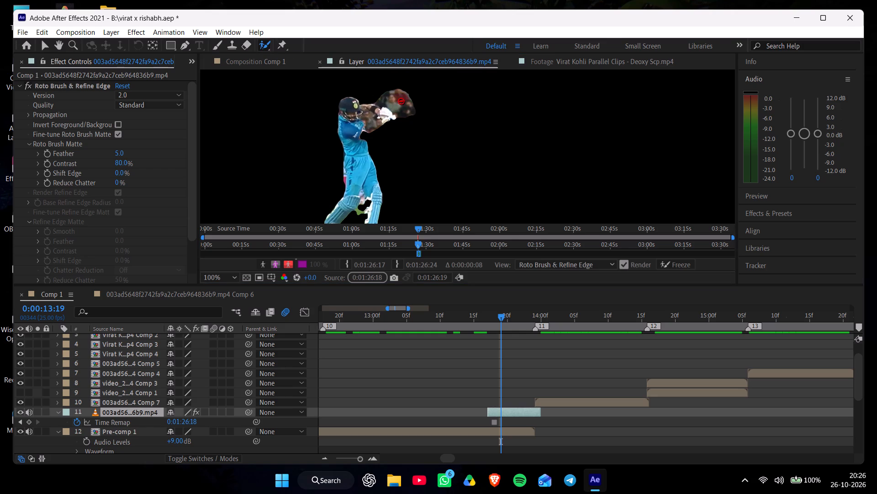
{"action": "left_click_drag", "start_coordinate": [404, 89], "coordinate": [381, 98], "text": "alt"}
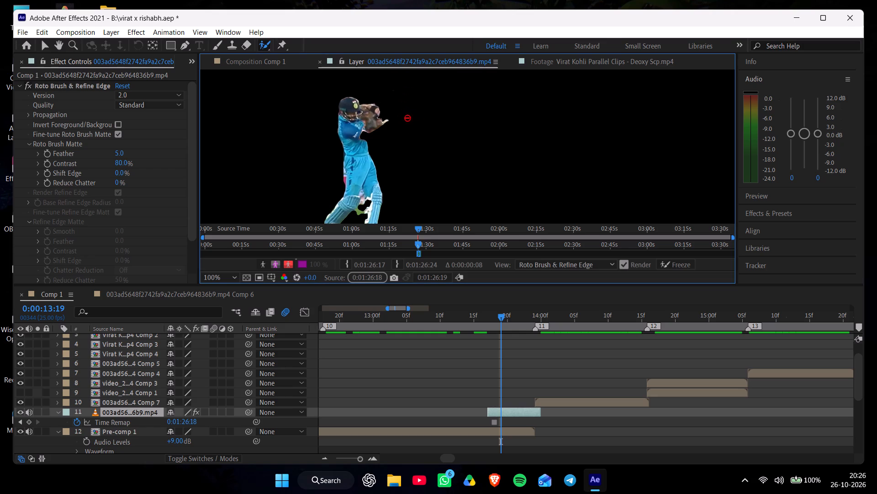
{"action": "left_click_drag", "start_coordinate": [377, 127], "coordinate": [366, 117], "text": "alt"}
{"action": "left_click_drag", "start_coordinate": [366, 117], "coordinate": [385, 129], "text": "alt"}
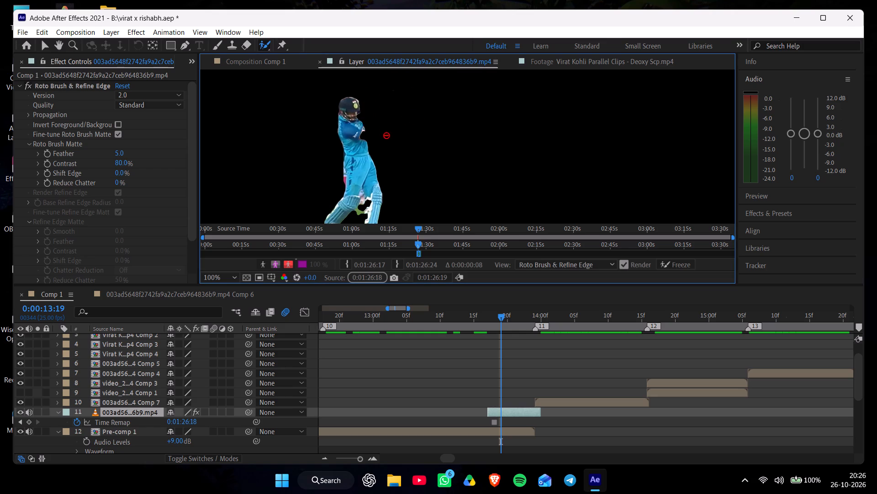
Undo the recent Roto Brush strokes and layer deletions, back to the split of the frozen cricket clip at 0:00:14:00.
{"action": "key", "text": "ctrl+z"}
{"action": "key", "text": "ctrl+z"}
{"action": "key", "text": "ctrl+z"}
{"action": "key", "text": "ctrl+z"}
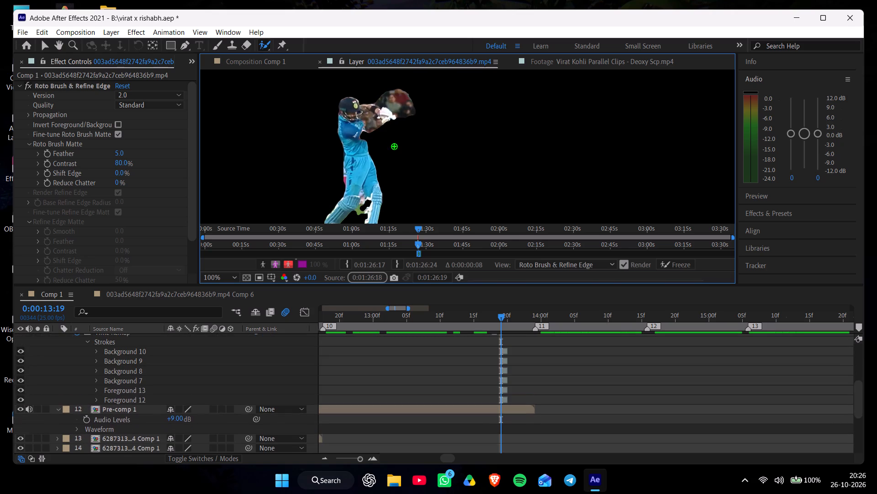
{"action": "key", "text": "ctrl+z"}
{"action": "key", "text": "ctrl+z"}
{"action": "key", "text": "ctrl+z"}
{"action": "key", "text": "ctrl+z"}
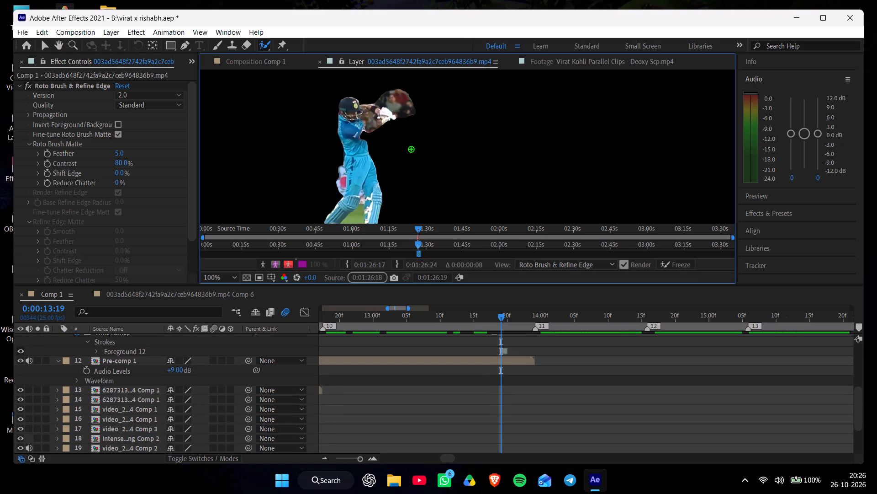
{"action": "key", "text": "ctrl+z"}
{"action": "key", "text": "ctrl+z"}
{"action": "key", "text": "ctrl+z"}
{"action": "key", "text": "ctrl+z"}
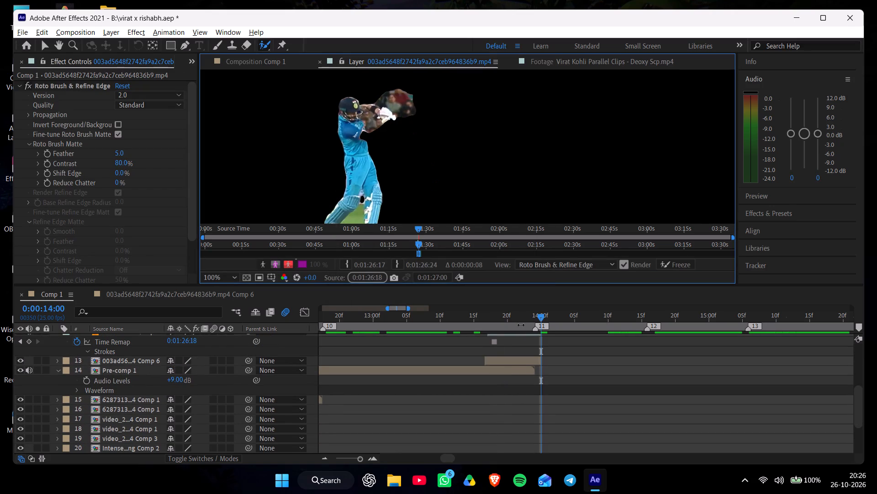
Delete the part of the frozen cricket clip after the split at 0:00:14:00.
{"action": "scroll", "coordinate": [518, 325], "scroll_direction": "up", "scroll_amount": 1}
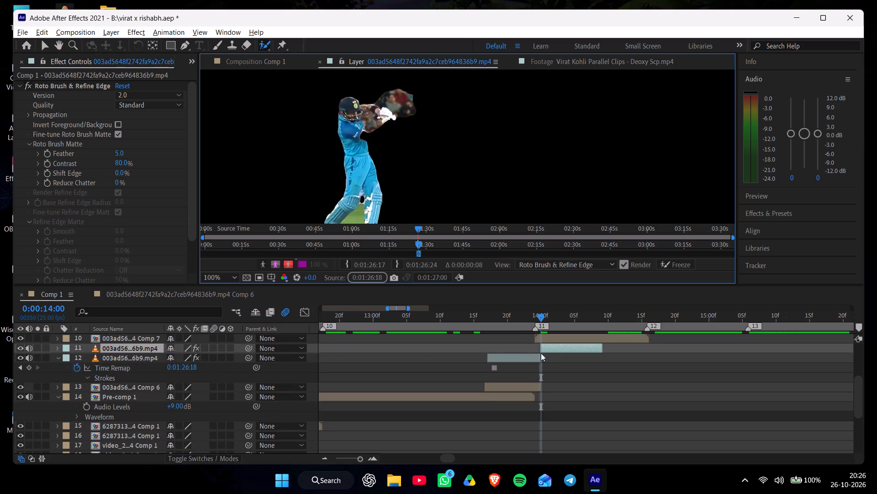
{"action": "left_click", "coordinate": [549, 348]}
{"action": "key", "text": "Delete"}
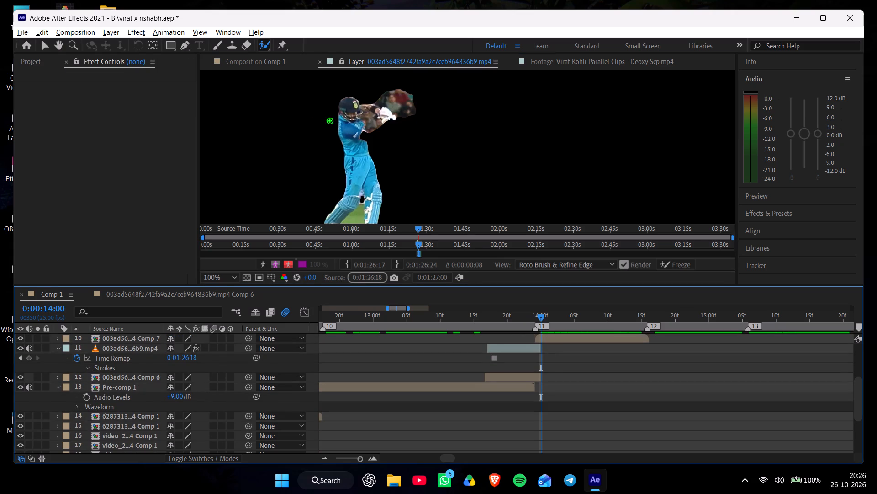
Remove all effects from the remaining frozen cricket clip in Comp 1 at 0:00:13:20.
{"action": "left_click", "coordinate": [277, 66]}
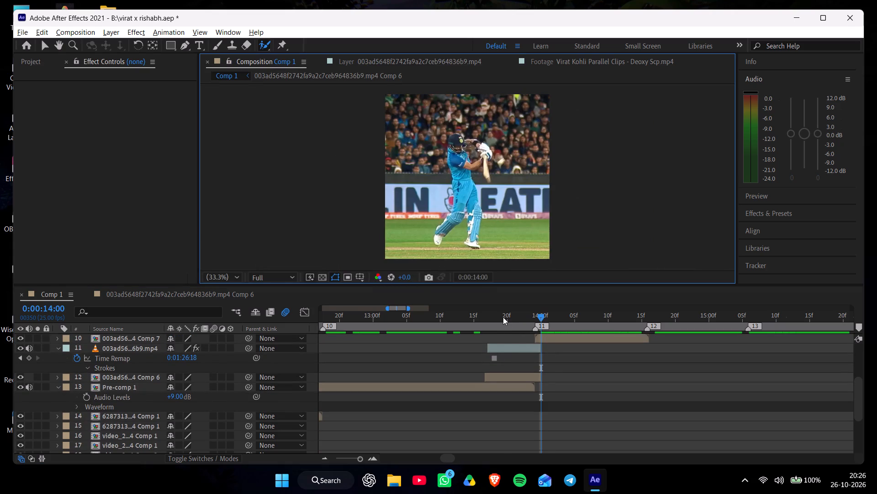
{"action": "left_click_drag", "start_coordinate": [503, 317], "coordinate": [507, 317]}
{"action": "left_click", "coordinate": [510, 346]}
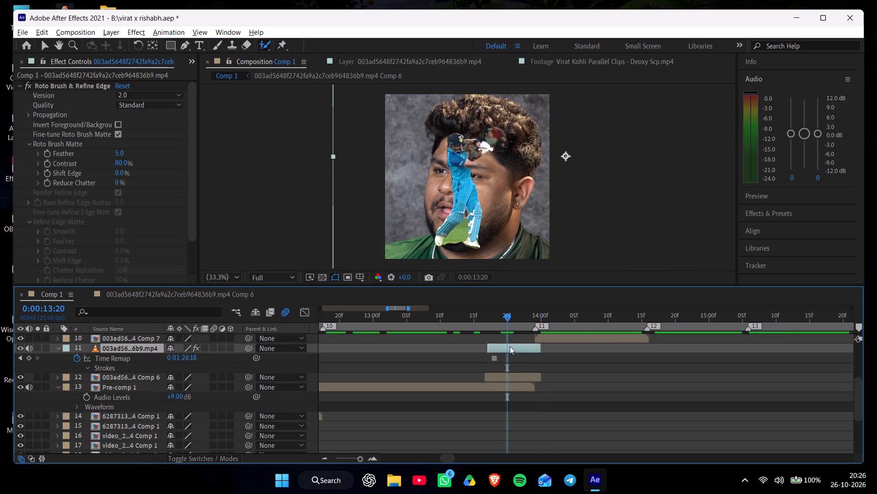
{"action": "key", "text": "ctrl+shift+e"}
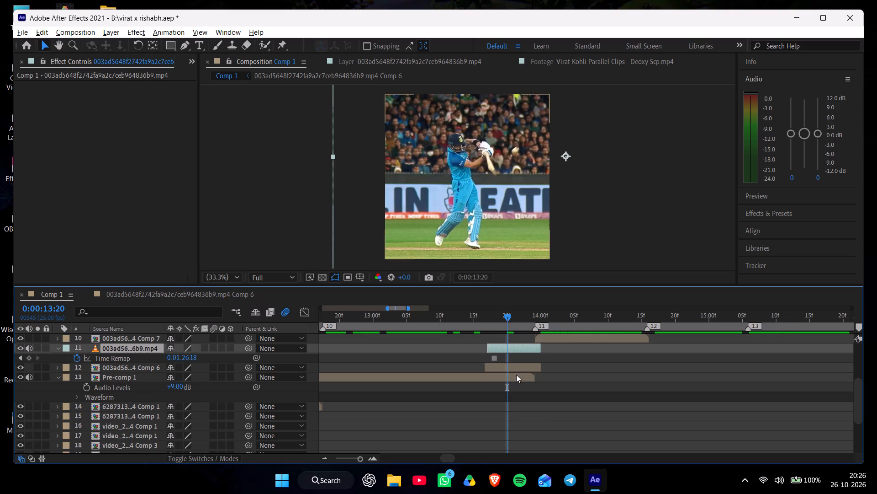
Delete the nested Comp 6 layer beneath the frozen cricket clip.
{"action": "left_click", "coordinate": [514, 370]}
{"action": "key", "text": "Delete"}
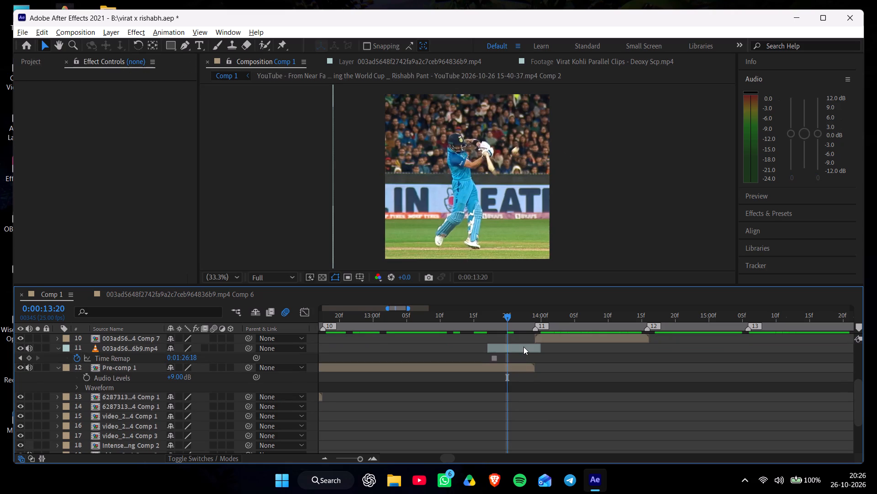
In the frozen clip's layer view at 0:00:13:20, select the batsman's head, body, legs, arms, gloves and bat with the Roto Brush.
{"action": "left_click", "coordinate": [523, 347]}
{"action": "left_click", "coordinate": [522, 348]}
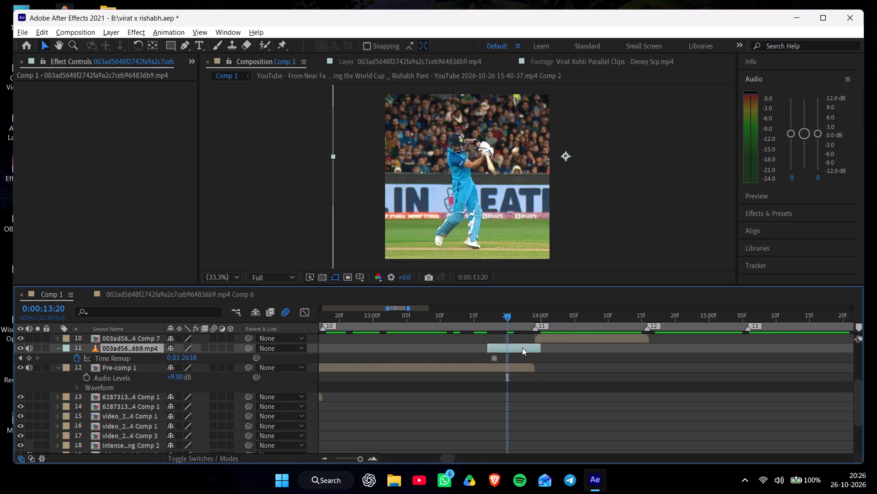
{"action": "left_click", "coordinate": [266, 45]}
{"action": "double_click", "coordinate": [457, 176]}
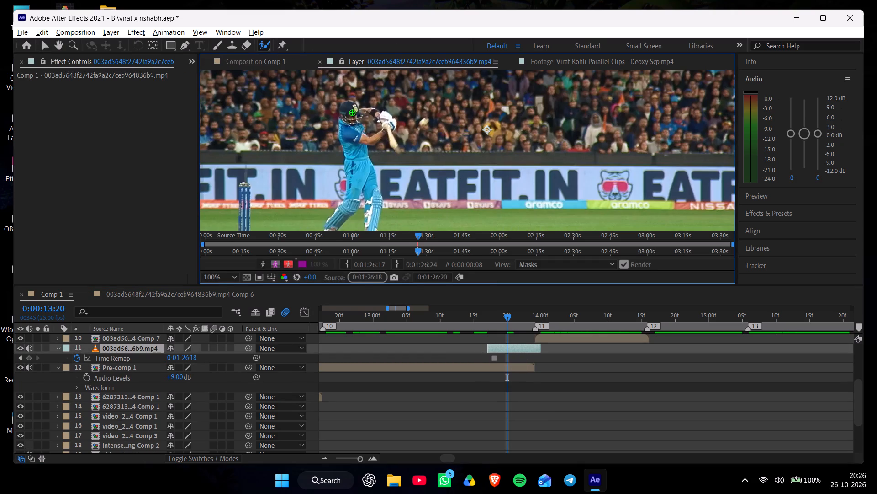
{"action": "left_click_drag", "start_coordinate": [350, 109], "coordinate": [339, 213]}
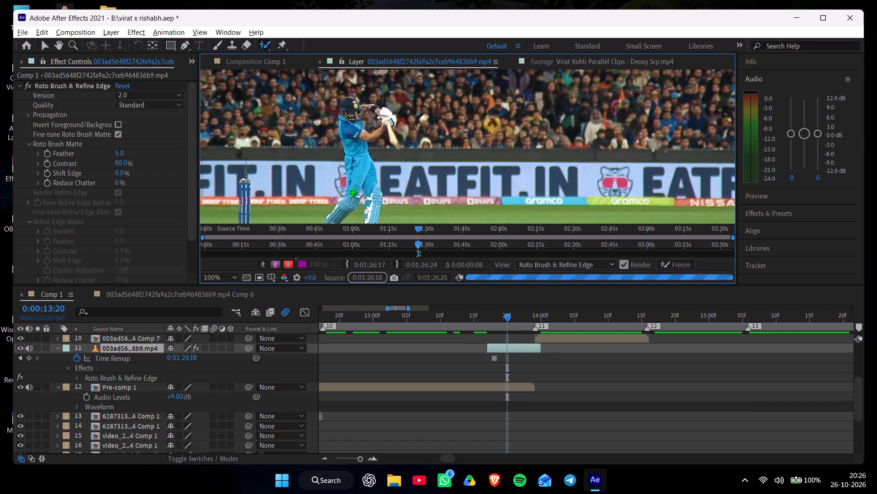
{"action": "left_click_drag", "start_coordinate": [360, 166], "coordinate": [375, 217]}
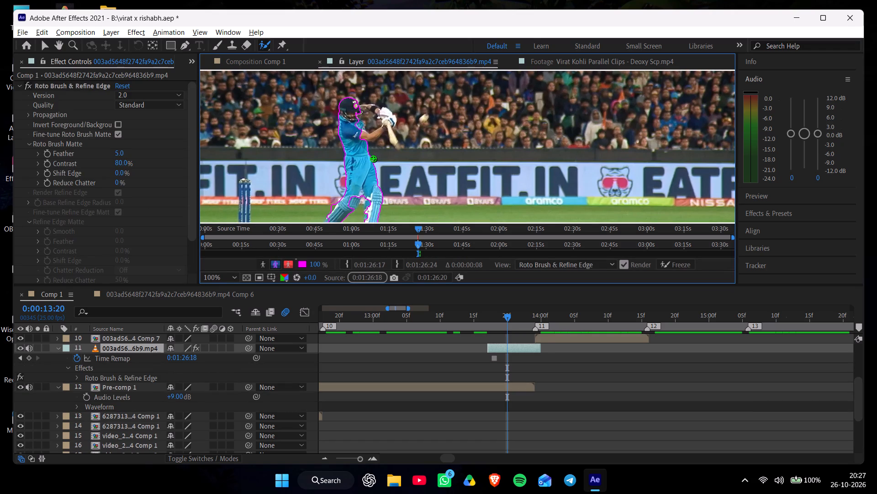
{"action": "left_click_drag", "start_coordinate": [366, 136], "coordinate": [374, 138]}
{"action": "left_click", "coordinate": [389, 126]}
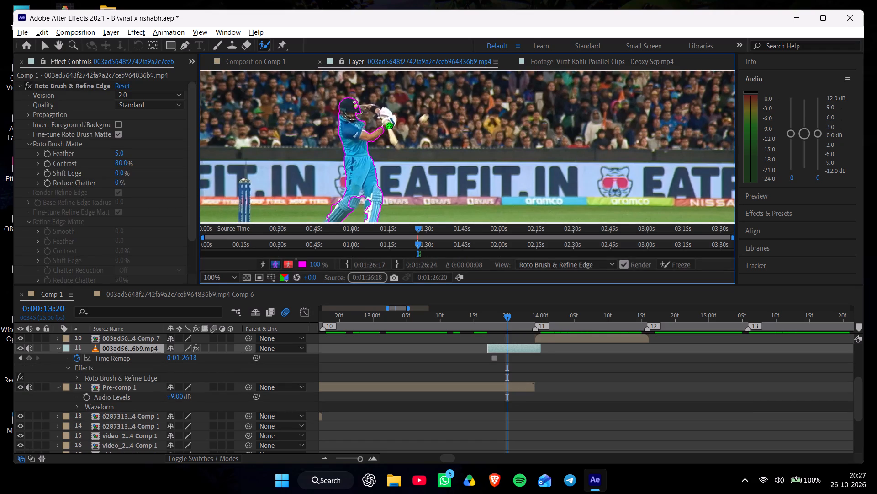
{"action": "left_click", "coordinate": [384, 116]}
{"action": "left_click_drag", "start_coordinate": [368, 164], "coordinate": [213, 107]}
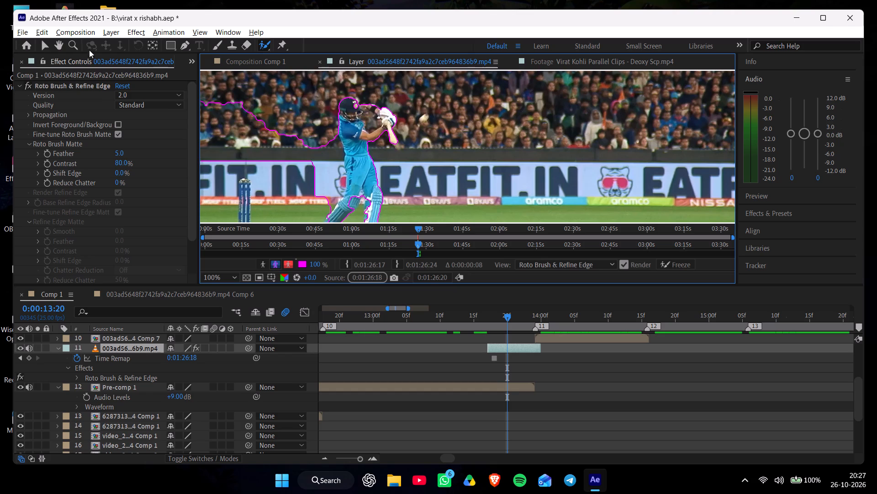
{"action": "key", "text": "ctrl+z"}
Refine the Roto Brush selection at the batsman's lower legs, subtracting background beside the front pad and adding the rear leg and both shoes.
{"action": "left_click", "coordinate": [60, 42]}
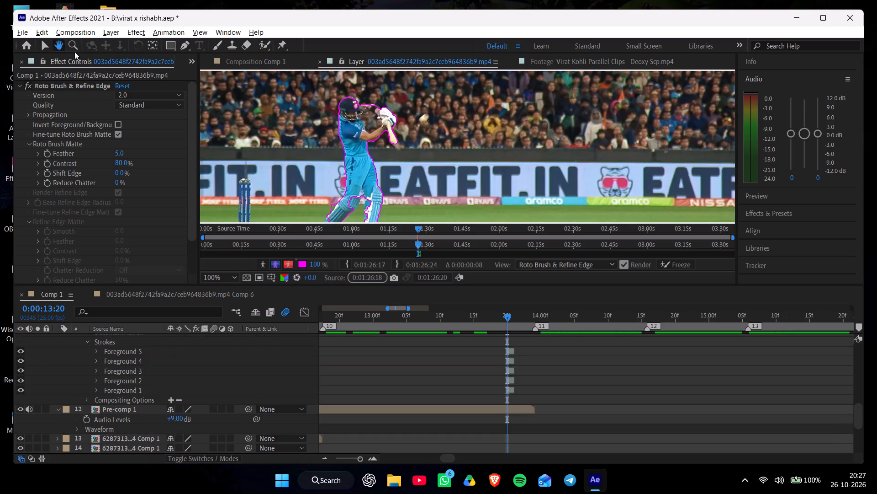
{"action": "left_click_drag", "start_coordinate": [470, 140], "coordinate": [485, 90]}
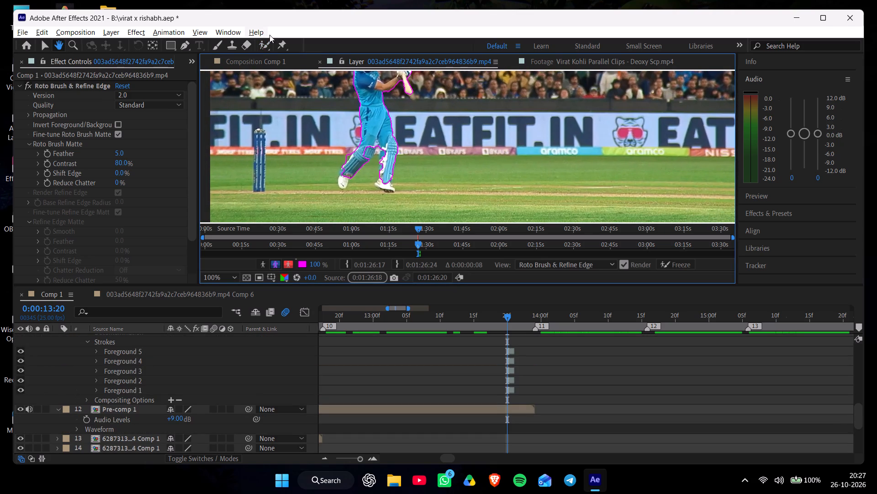
{"action": "left_click", "coordinate": [256, 48]}
{"action": "left_click", "coordinate": [259, 46]}
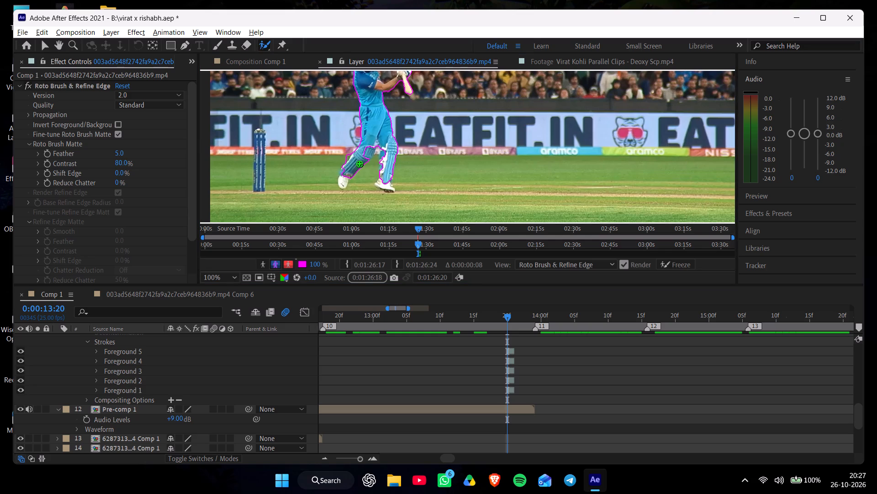
{"action": "left_click_drag", "start_coordinate": [342, 152], "coordinate": [346, 153], "text": "alt"}
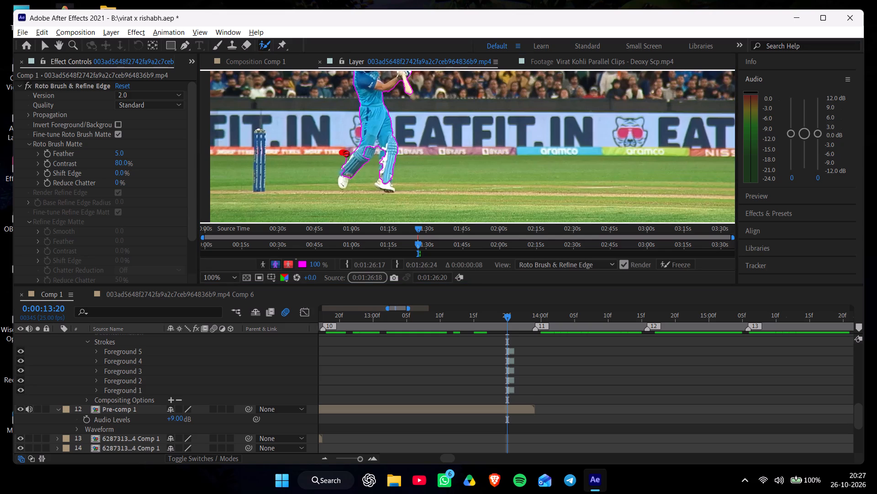
{"action": "left_click_drag", "start_coordinate": [346, 153], "coordinate": [346, 154], "text": "alt"}
{"action": "left_click", "coordinate": [347, 157], "text": "alt"}
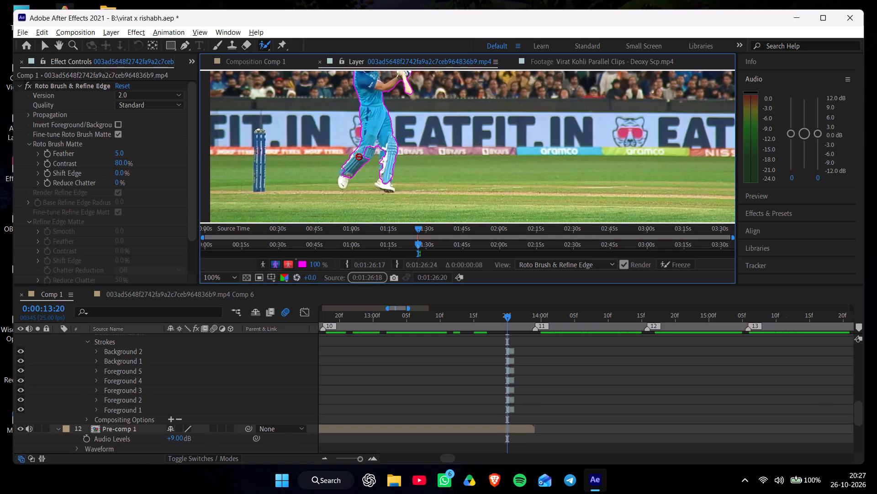
{"action": "left_click_drag", "start_coordinate": [348, 167], "coordinate": [343, 183]}
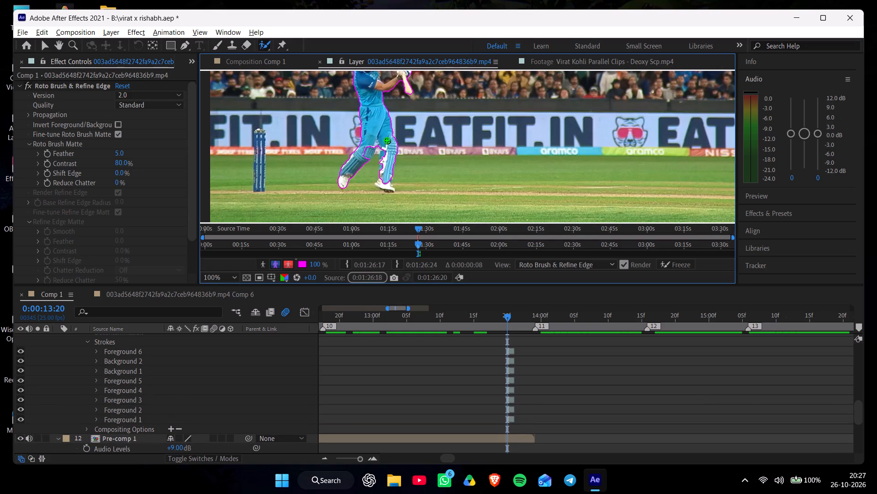
{"action": "left_click_drag", "start_coordinate": [387, 140], "coordinate": [386, 184]}
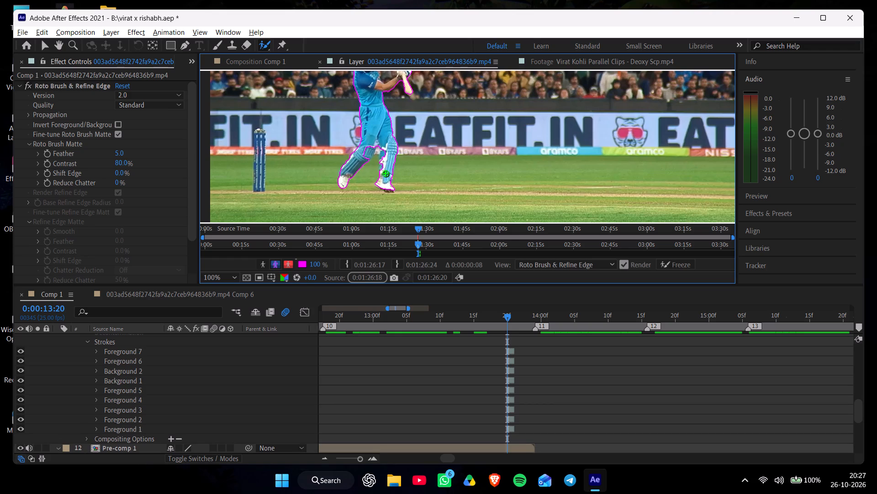
Subtract the gap between the batsman's legs at knee height and re-add the front pad to the Roto Brush selection.
{"action": "left_click", "coordinate": [379, 148], "text": "alt"}
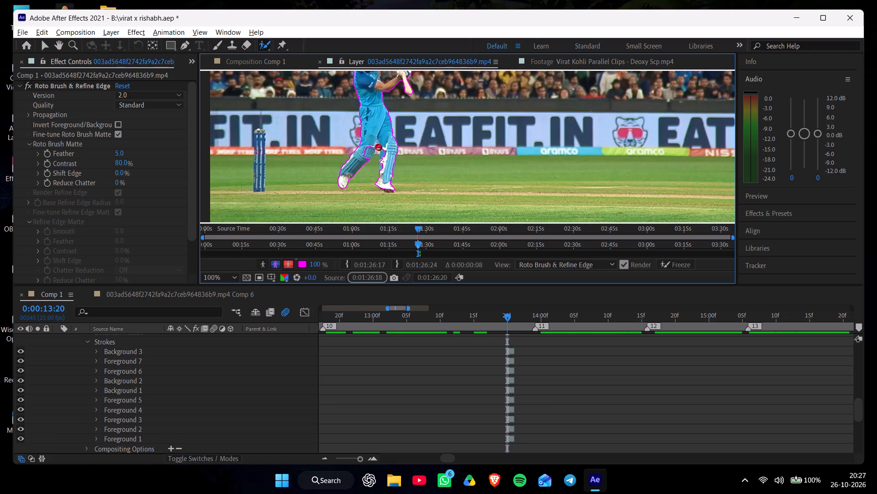
{"action": "left_click", "coordinate": [377, 145], "text": "alt"}
{"action": "left_click_drag", "start_coordinate": [366, 159], "coordinate": [370, 145]}
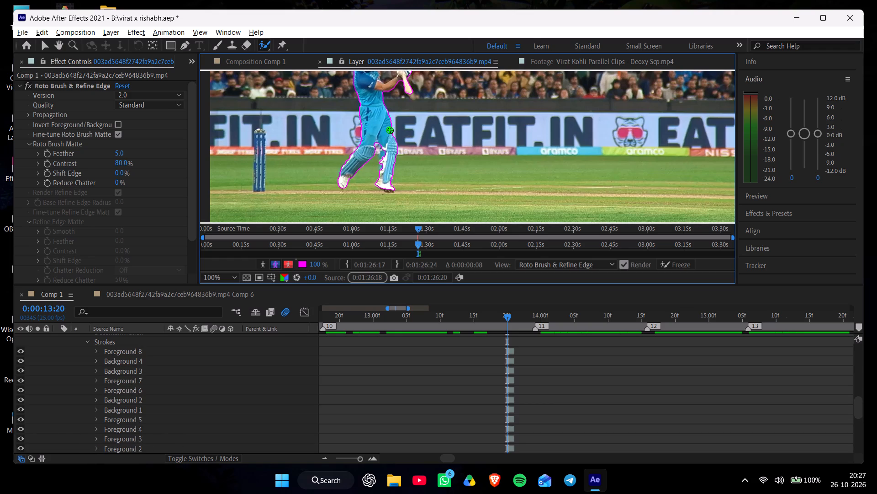
Return to the Comp 1 composition view with the Selection tool active to check the batsman cutout over the talking-head shot.
{"action": "left_click", "coordinate": [59, 46]}
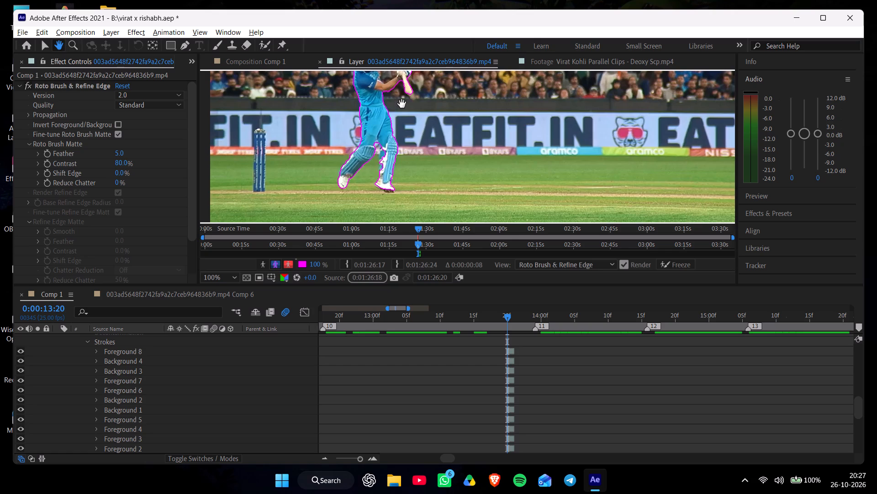
{"action": "left_click_drag", "start_coordinate": [402, 104], "coordinate": [411, 153]}
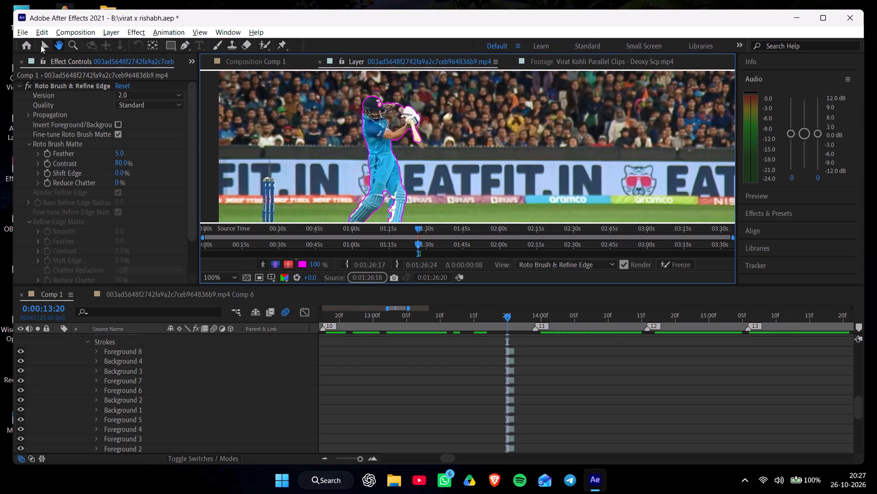
{"action": "left_click", "coordinate": [42, 46]}
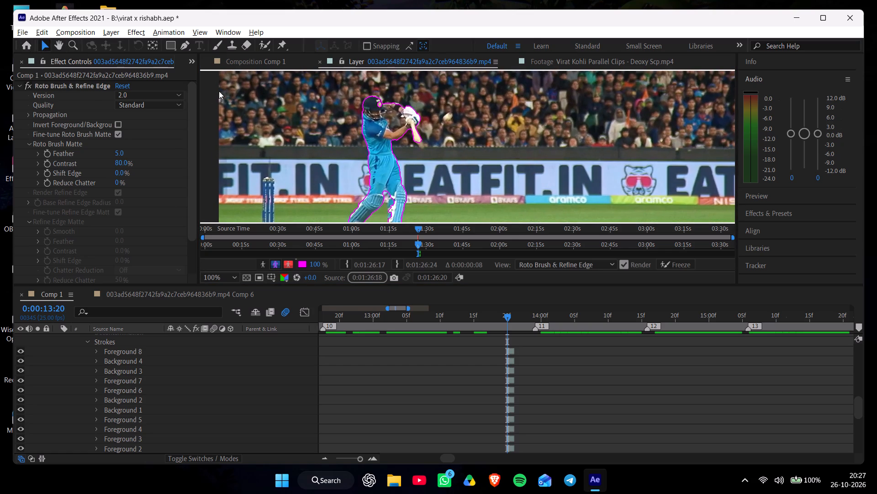
{"action": "left_click", "coordinate": [238, 61]}
{"action": "scroll", "coordinate": [525, 389], "scroll_direction": "up", "scroll_amount": 1}
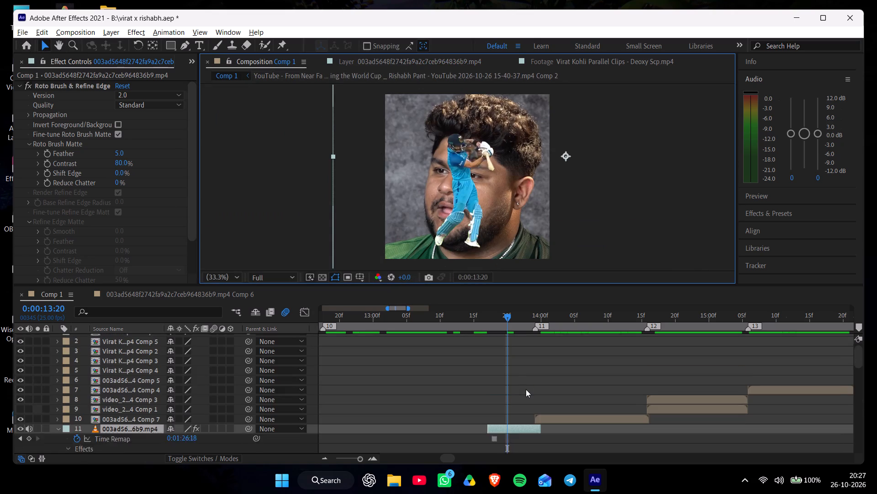
Preview the batsman cutout over the talking-head shot around 0:00:13:16 to 0:00:13:20, checking how it enters.
{"action": "scroll", "coordinate": [526, 389], "scroll_direction": "up", "scroll_amount": 2}
{"action": "key", "text": "u"}
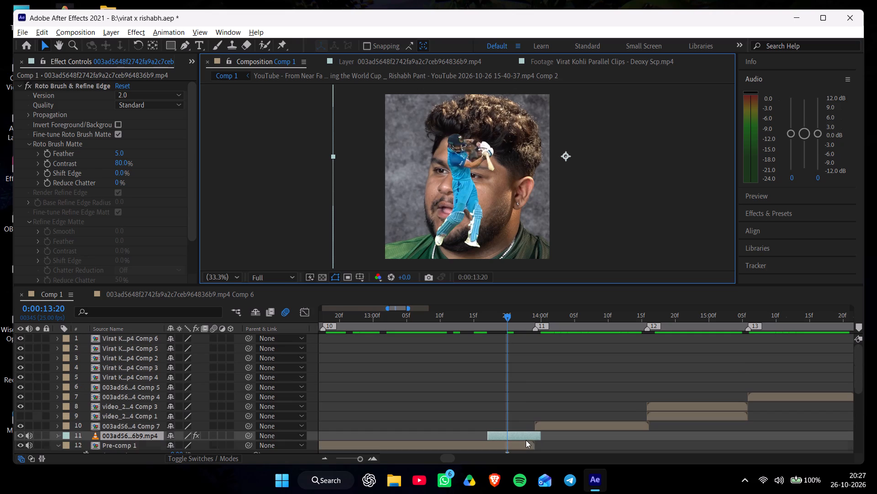
{"action": "left_click_drag", "start_coordinate": [488, 316], "coordinate": [476, 317]}
{"action": "key", "text": "space"}
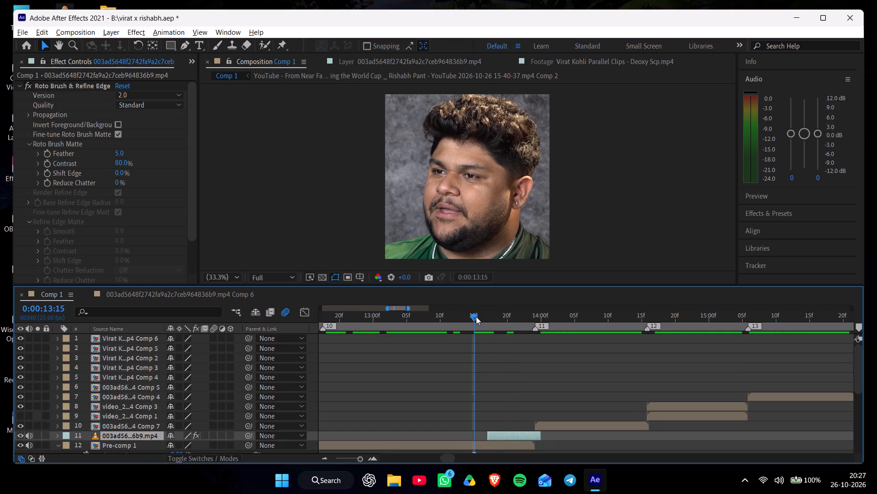
{"action": "left_click_drag", "start_coordinate": [477, 317], "coordinate": [481, 317]}
{"action": "key", "text": "space"}
{"action": "left_click", "coordinate": [481, 317]}
{"action": "key", "text": "space"}
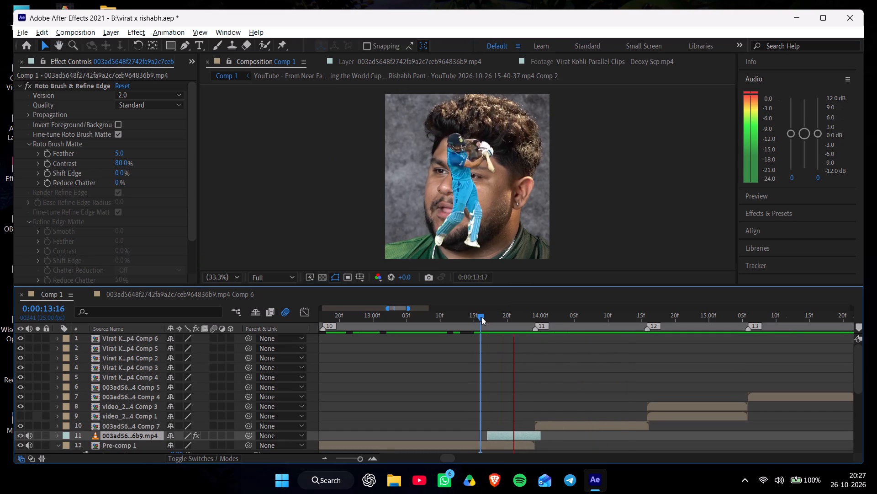
{"action": "left_click", "coordinate": [481, 317]}
{"action": "key", "text": "space"}
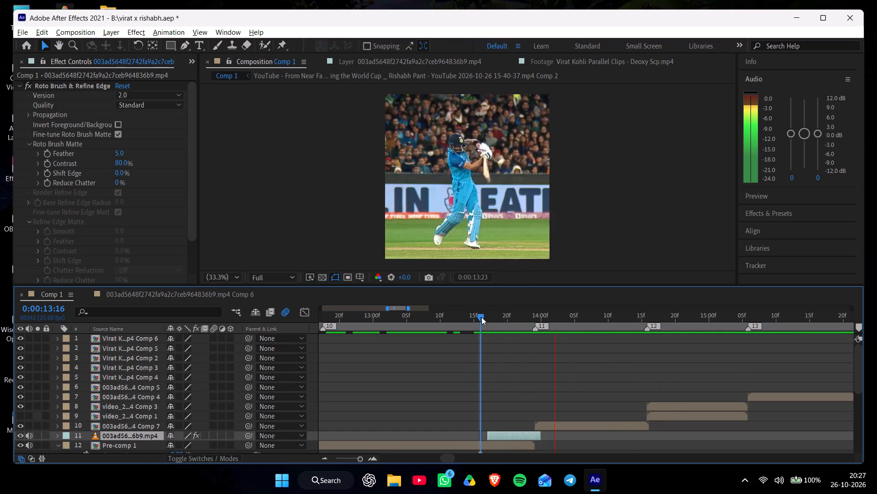
{"action": "left_click_drag", "start_coordinate": [481, 317], "coordinate": [497, 337]}
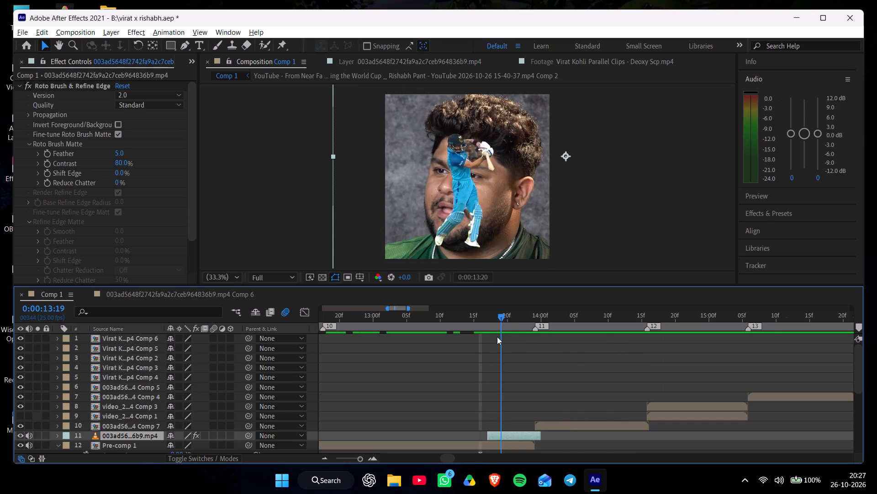
{"action": "left_click_drag", "start_coordinate": [497, 337], "coordinate": [489, 341]}
{"action": "left_click_drag", "start_coordinate": [487, 319], "coordinate": [489, 319]}
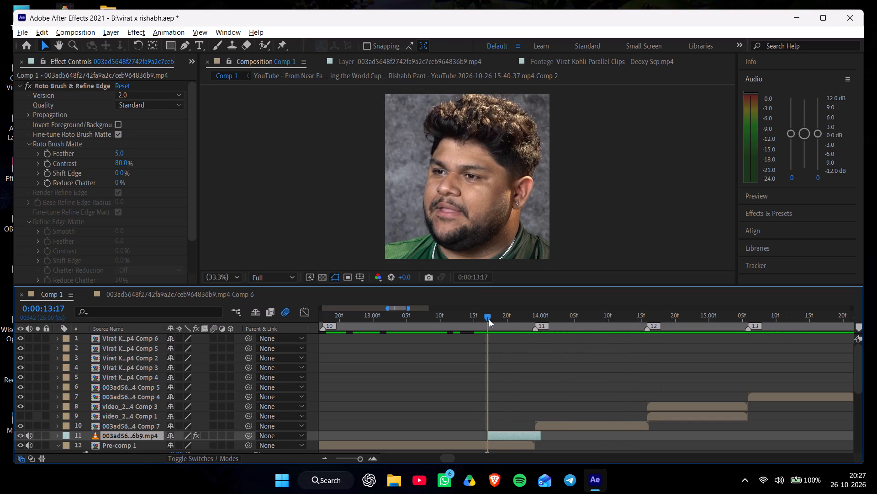
{"action": "left_click_drag", "start_coordinate": [489, 319], "coordinate": [504, 354]}
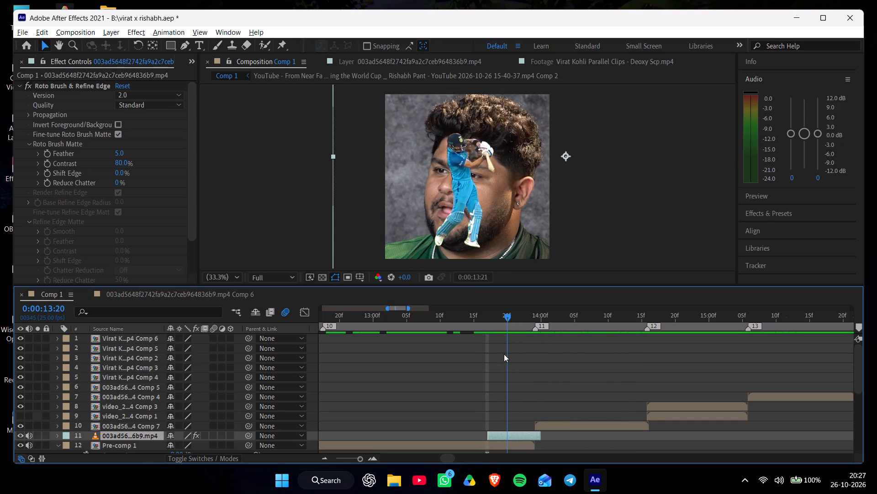
{"action": "left_click_drag", "start_coordinate": [504, 354], "coordinate": [493, 365]}
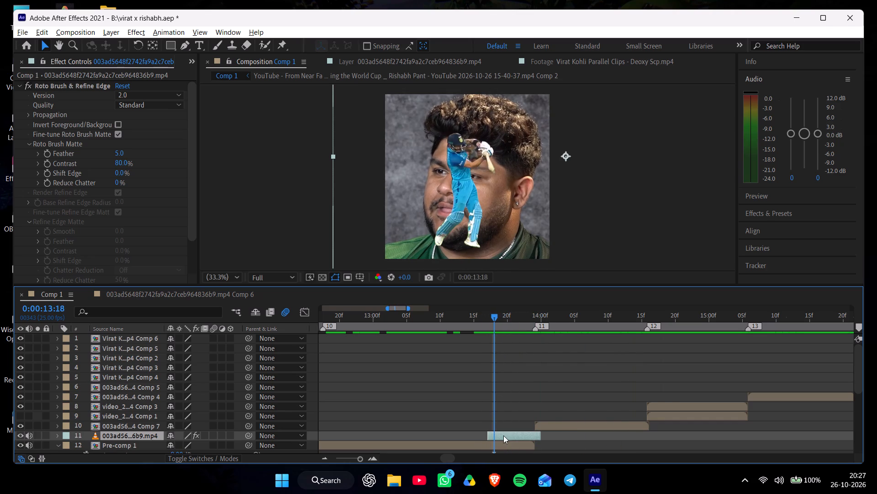
Apply Freeze Frame to the batsman cutout clip at 0:00:13:18.
{"action": "right_click", "coordinate": [503, 435]}
{"action": "left_click", "coordinate": [538, 178]}
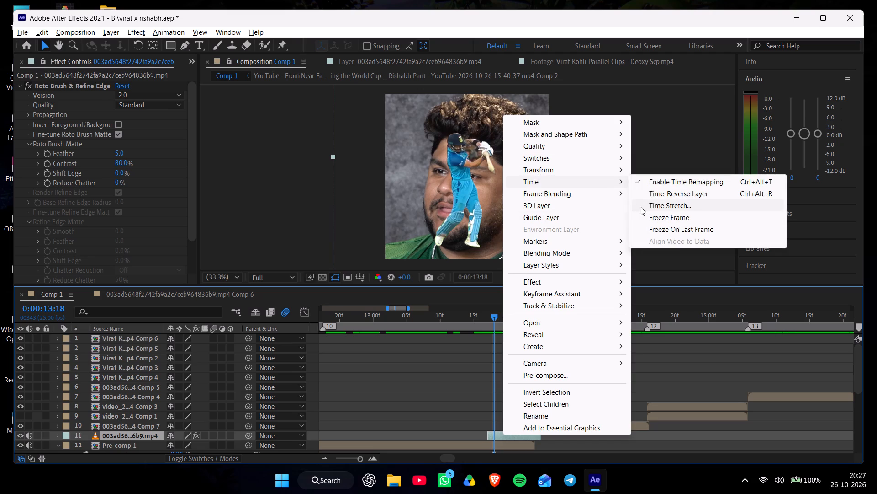
{"action": "left_click", "coordinate": [650, 217]}
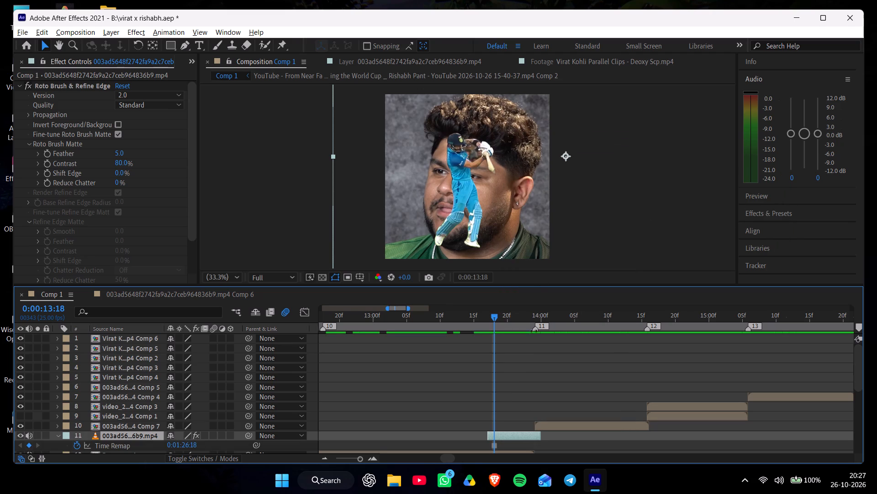
Play back and scrub the frozen batsman cutout from 0:00:13:18 to check its timing against the following clips.
{"action": "key", "text": "space"}
{"action": "left_click_drag", "start_coordinate": [495, 316], "coordinate": [494, 316]}
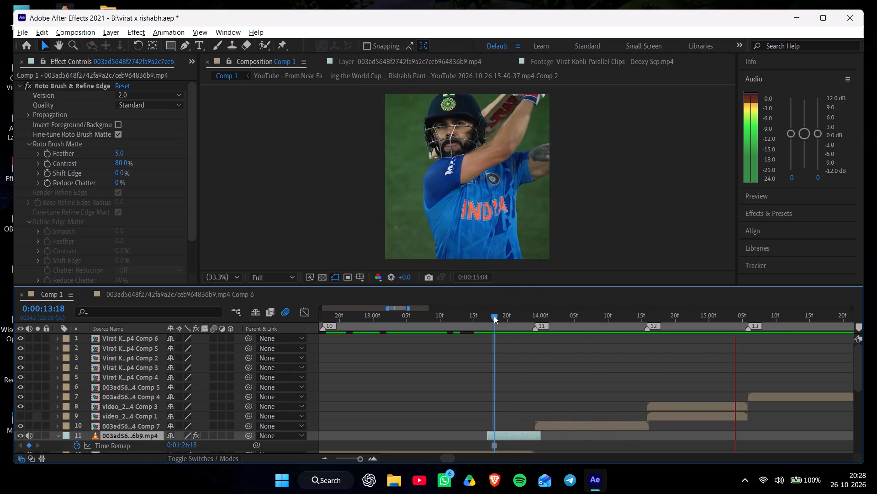
{"action": "left_click_drag", "start_coordinate": [494, 316], "coordinate": [492, 324]}
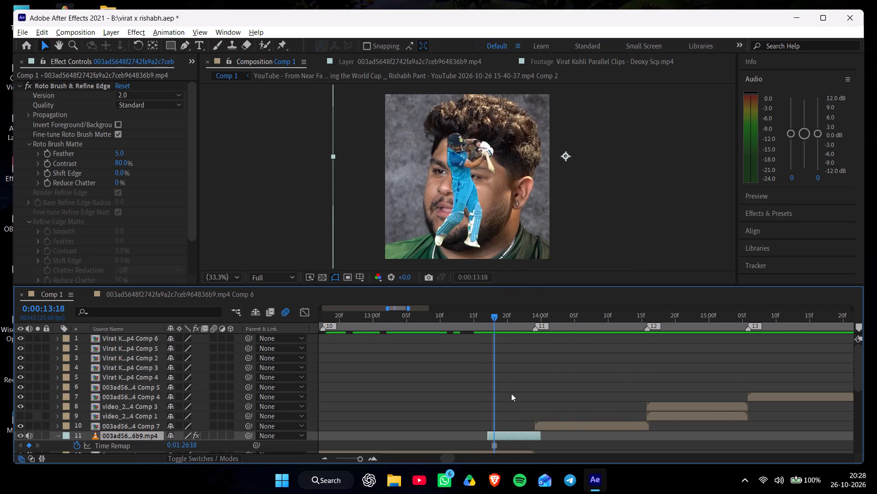
{"action": "key", "text": "space"}
{"action": "left_click", "coordinate": [495, 319]}
{"action": "key", "text": "space"}
{"action": "left_click_drag", "start_coordinate": [495, 319], "coordinate": [502, 324]}
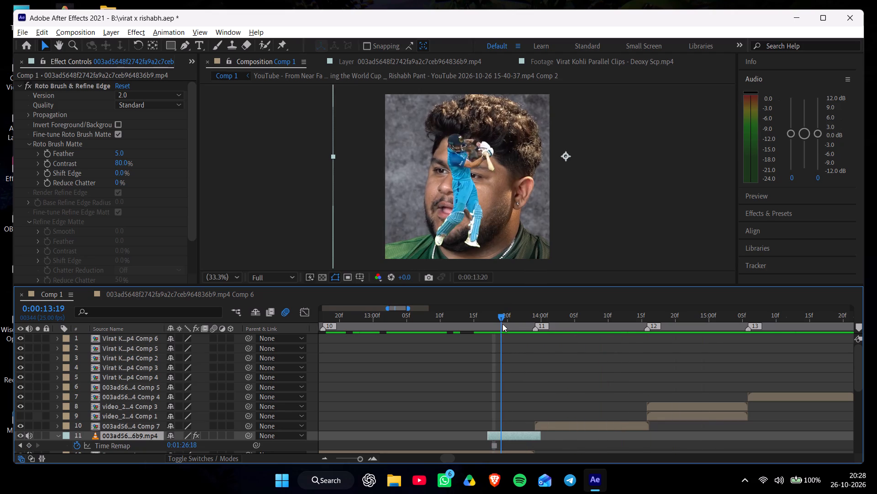
{"action": "left_click_drag", "start_coordinate": [502, 324], "coordinate": [499, 327]}
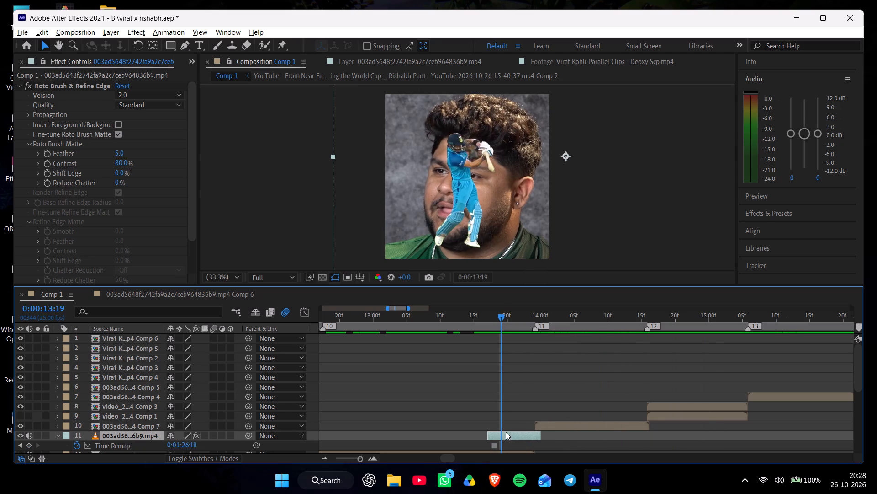
Shift the batsman clip one frame later, split it at 0:00:13:19 and delete the piece before the split.
{"action": "left_click_drag", "start_coordinate": [503, 438], "coordinate": [516, 440]}
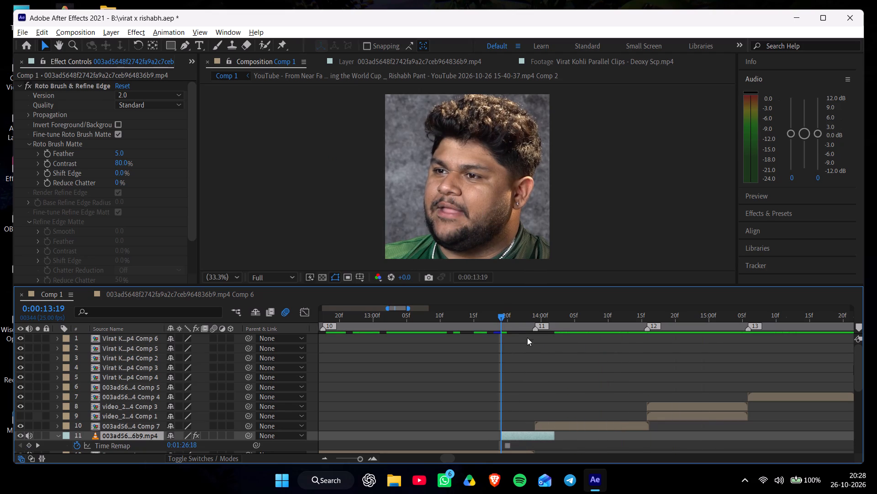
{"action": "left_click_drag", "start_coordinate": [529, 436], "coordinate": [523, 437]}
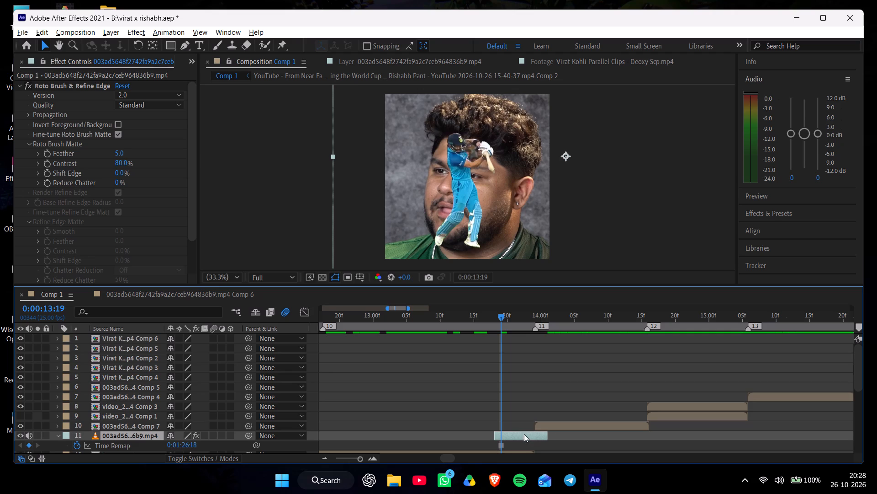
{"action": "key", "text": "ctrl+shift+d"}
{"action": "left_click", "coordinate": [499, 445]}
{"action": "key", "text": "Delete"}
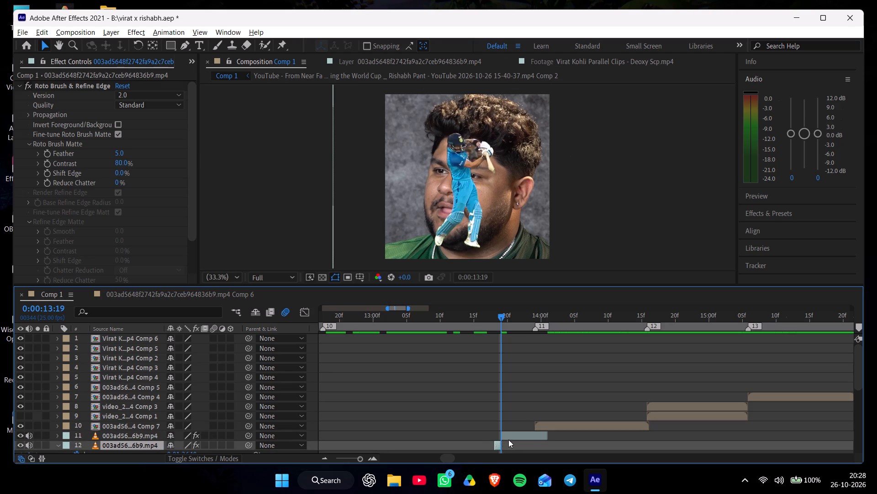
Split the batsman clip at 0:00:13:24 and delete the piece after the split.
{"action": "left_click_drag", "start_coordinate": [532, 310], "coordinate": [540, 324]}
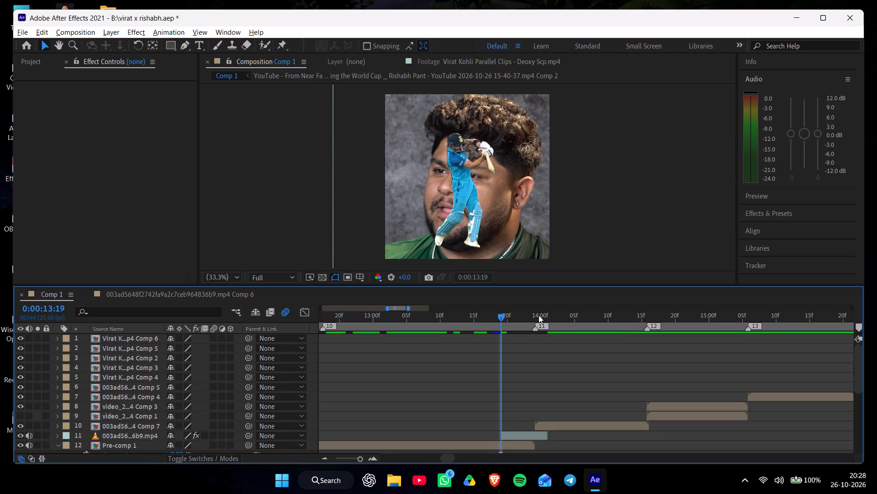
{"action": "left_click_drag", "start_coordinate": [537, 315], "coordinate": [537, 319]}
{"action": "left_click", "coordinate": [538, 434]}
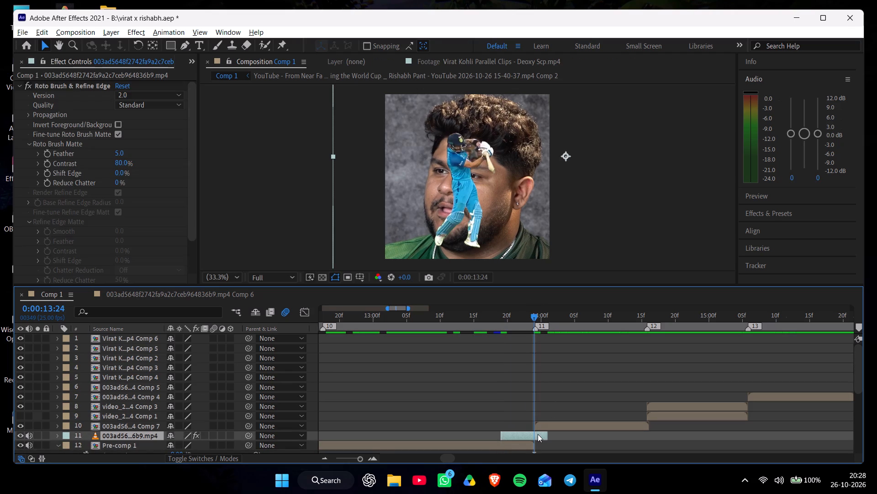
{"action": "key", "text": "ctrl+shift+d"}
{"action": "key", "text": "Delete"}
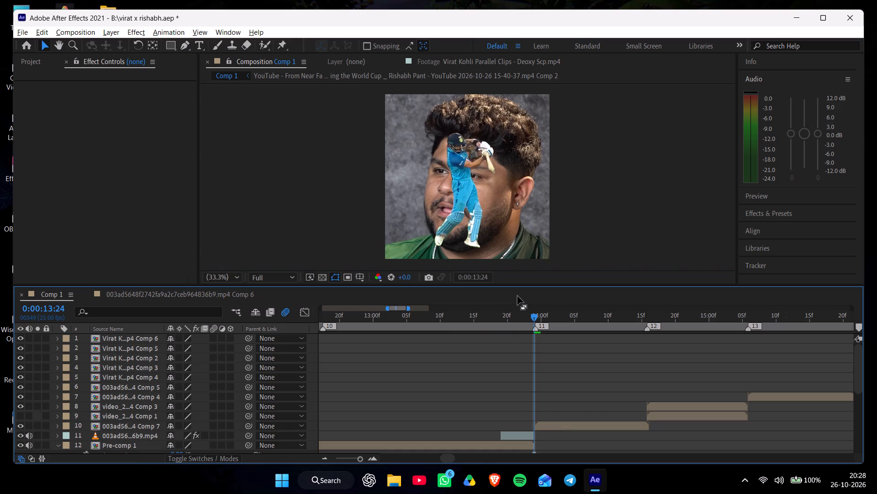
Check the end of the batsman overlay and extend the clip's end by one frame to 0:00:14:00.
{"action": "left_click_drag", "start_coordinate": [521, 316], "coordinate": [536, 322]}
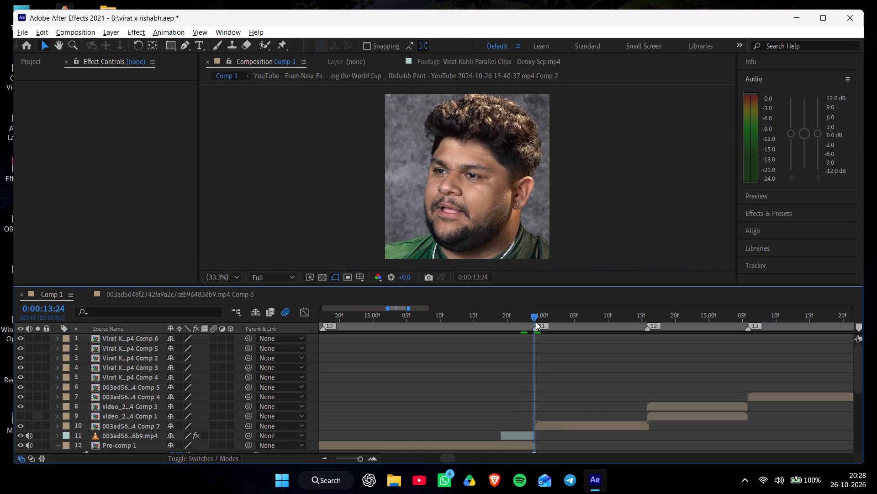
{"action": "left_click_drag", "start_coordinate": [536, 322], "coordinate": [532, 326]}
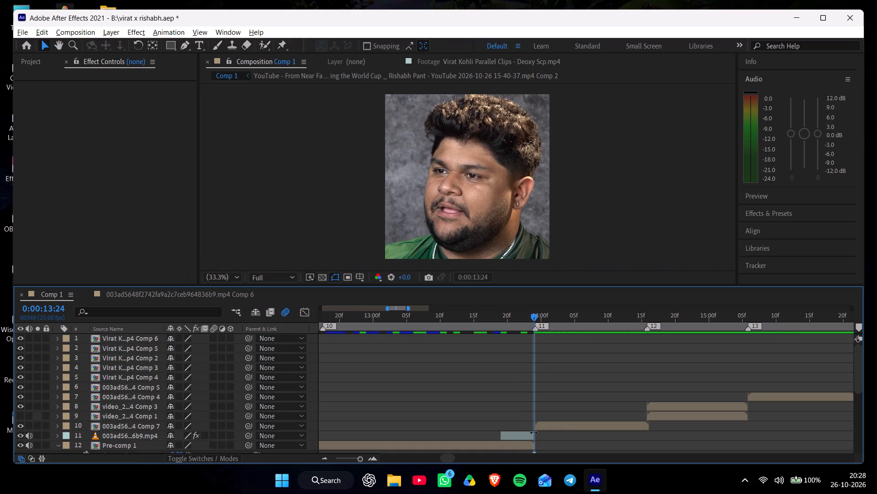
{"action": "left_click", "coordinate": [534, 435]}
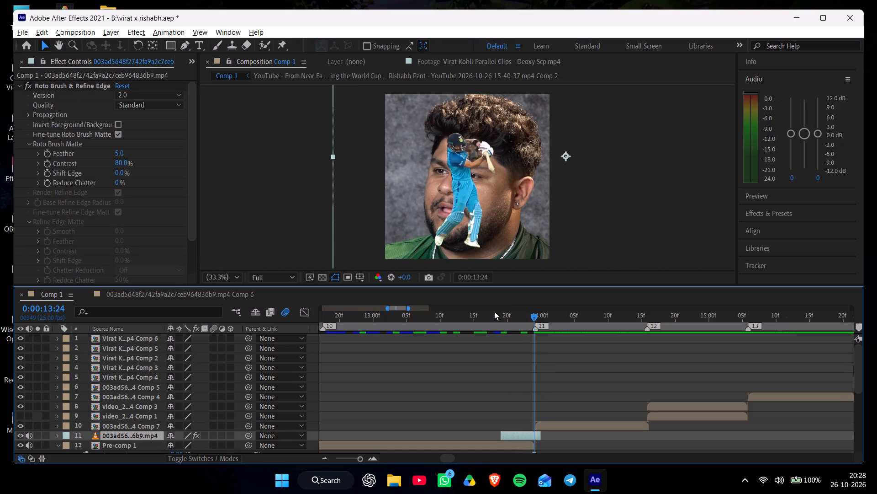
Add a Scale keyframe to the batsman clip at 0:00:13:19 and reduce its scale to 109%.
{"action": "left_click_drag", "start_coordinate": [494, 311], "coordinate": [501, 318]}
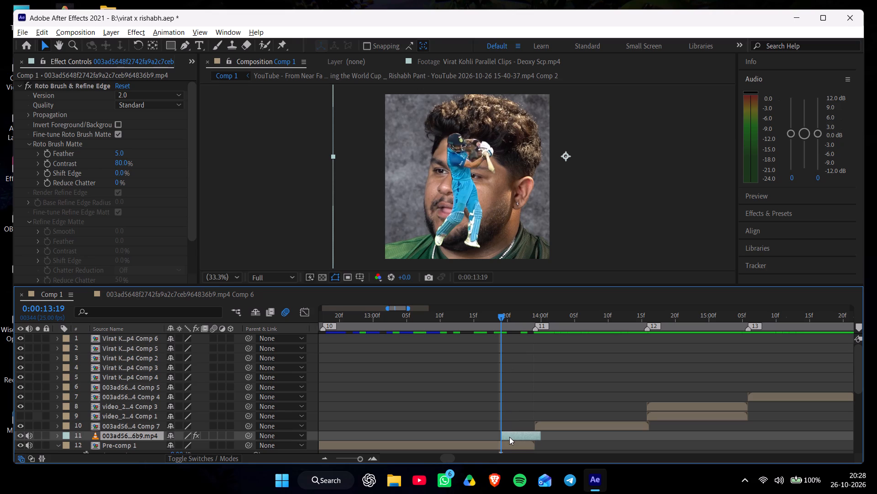
{"action": "key", "text": "p"}
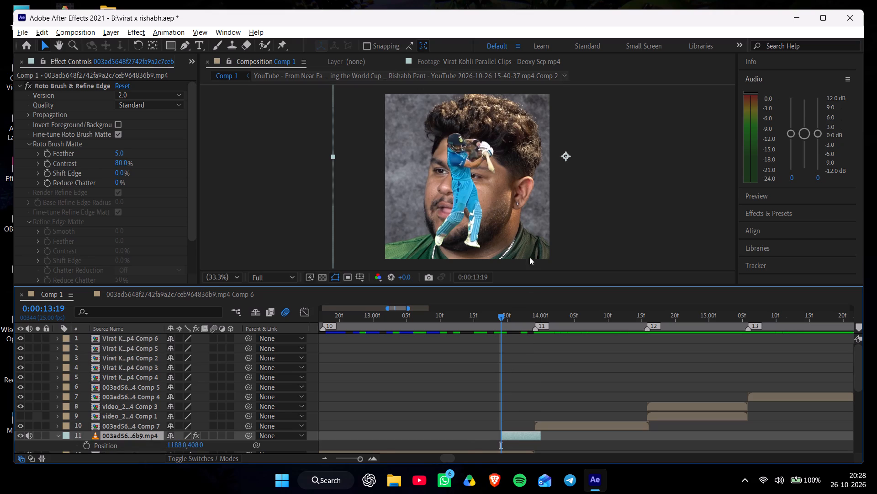
{"action": "key", "text": "s"}
{"action": "left_click", "coordinate": [85, 448]}
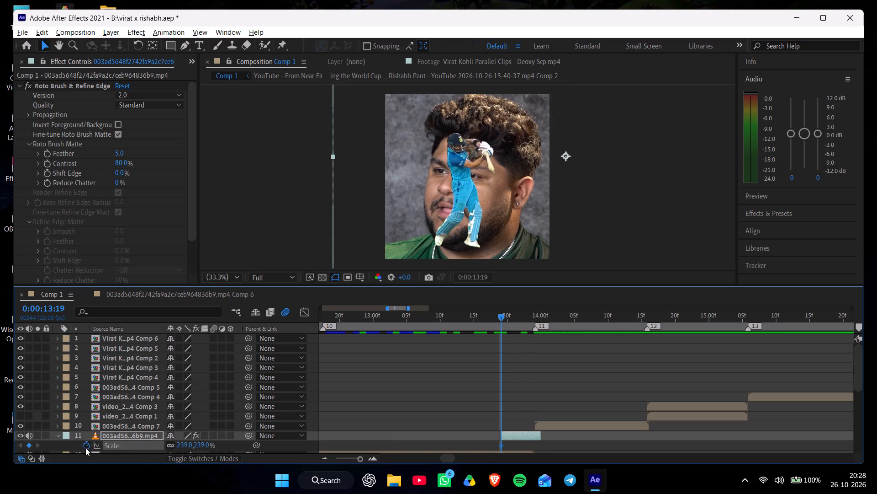
{"action": "left_click_drag", "start_coordinate": [184, 446], "coordinate": [161, 447]}
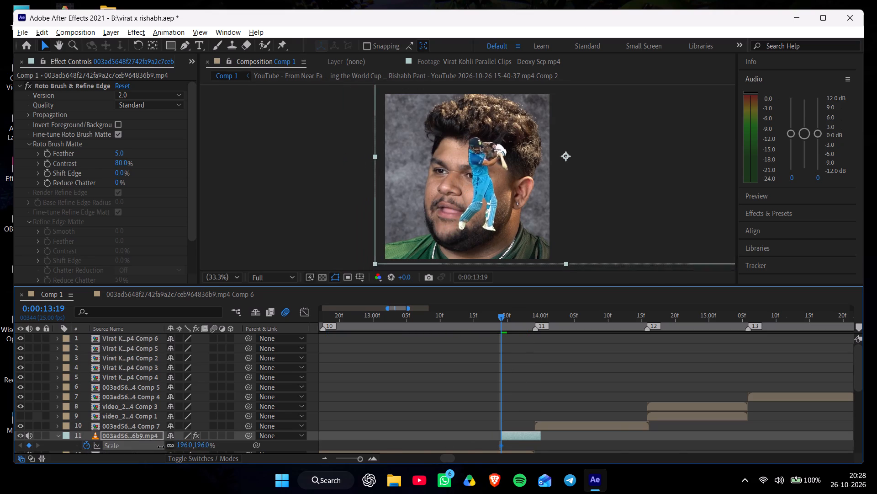
{"action": "left_click_drag", "start_coordinate": [161, 447], "coordinate": [140, 457]}
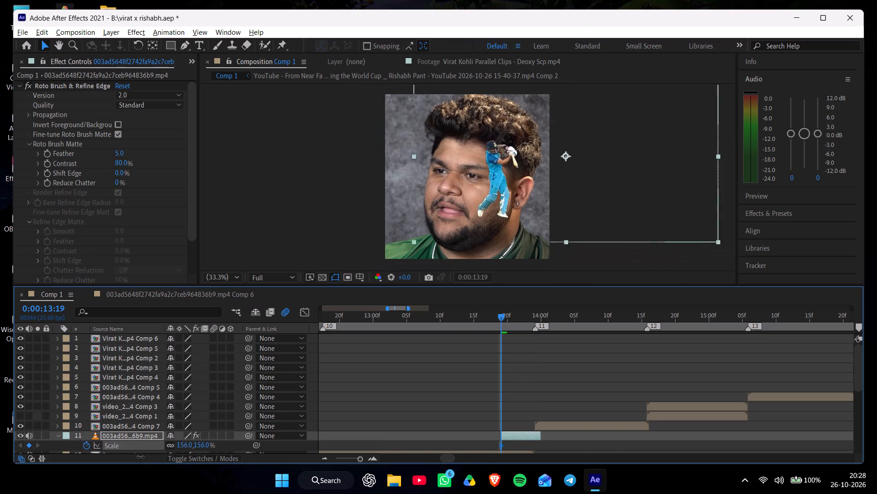
{"action": "left_click_drag", "start_coordinate": [140, 457], "coordinate": [92, 462]}
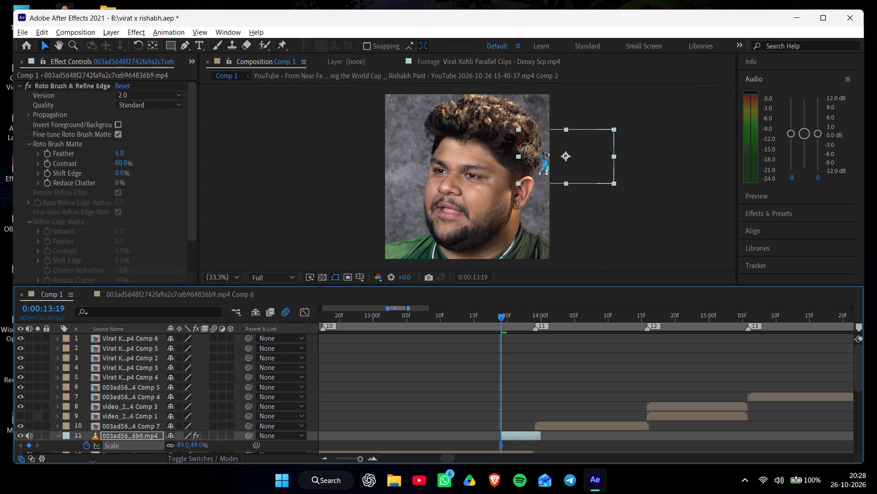
{"action": "left_click_drag", "start_coordinate": [92, 462], "coordinate": [82, 464]}
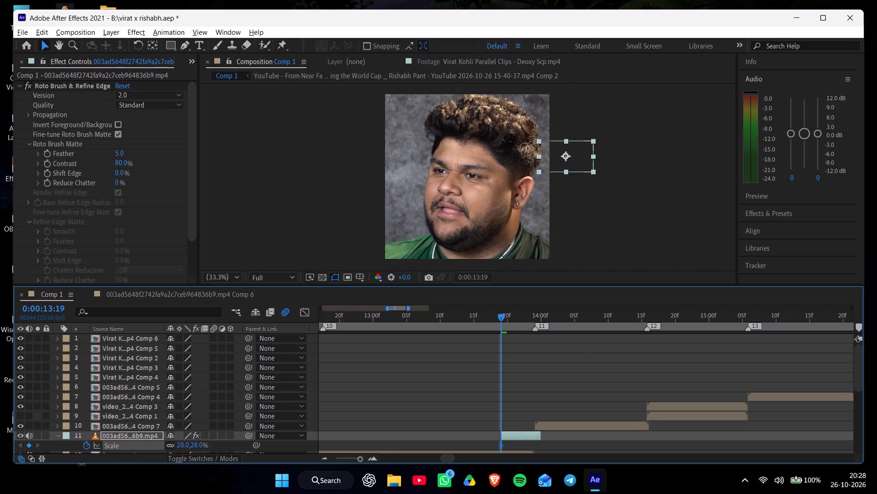
{"action": "left_click_drag", "start_coordinate": [82, 464], "coordinate": [127, 468]}
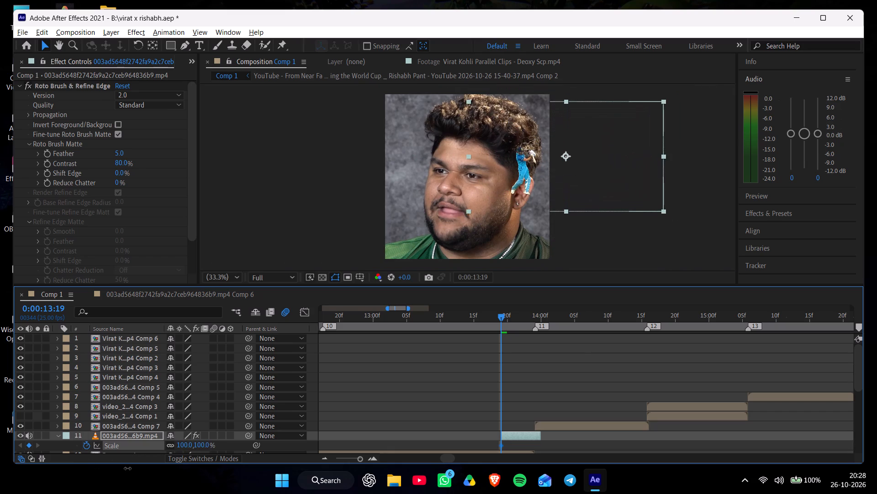
{"action": "left_click_drag", "start_coordinate": [127, 468], "coordinate": [132, 468]}
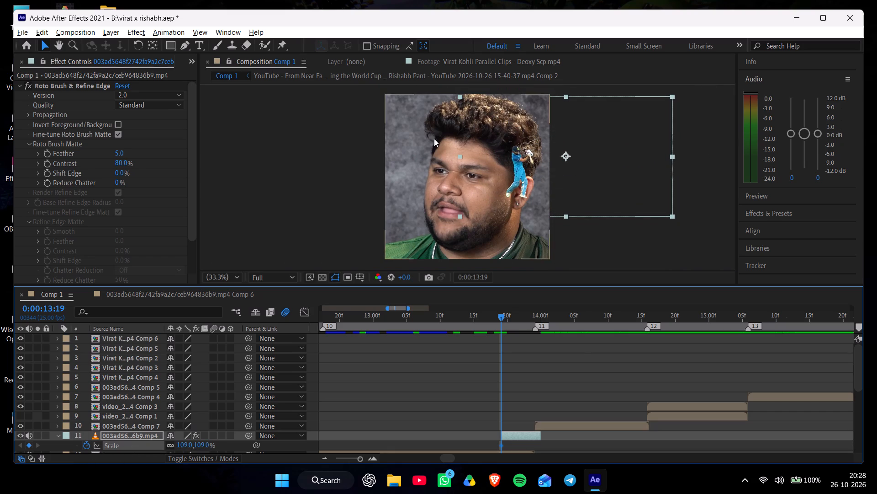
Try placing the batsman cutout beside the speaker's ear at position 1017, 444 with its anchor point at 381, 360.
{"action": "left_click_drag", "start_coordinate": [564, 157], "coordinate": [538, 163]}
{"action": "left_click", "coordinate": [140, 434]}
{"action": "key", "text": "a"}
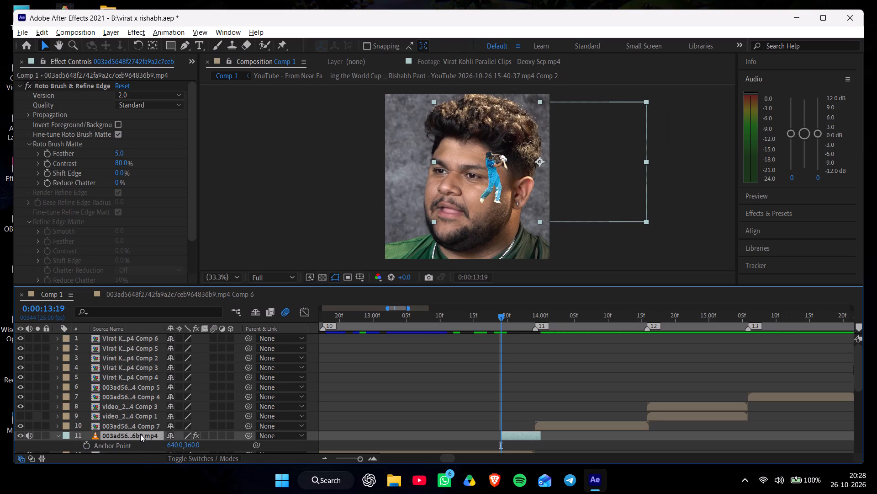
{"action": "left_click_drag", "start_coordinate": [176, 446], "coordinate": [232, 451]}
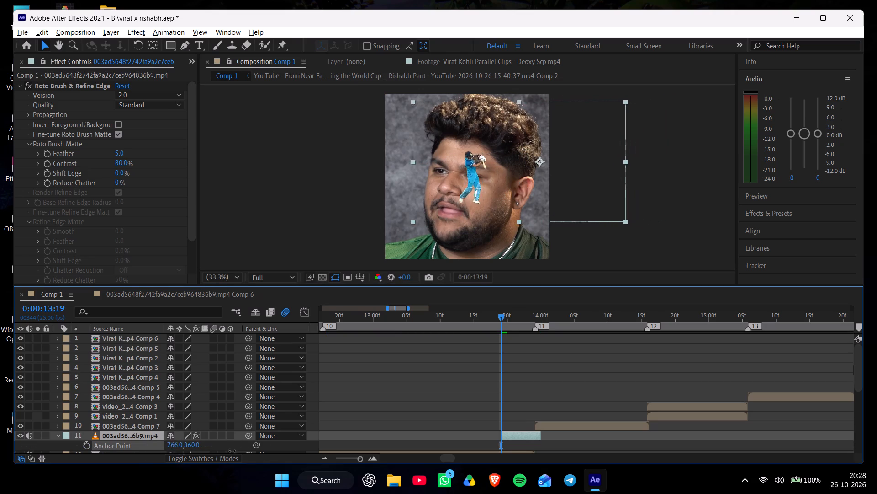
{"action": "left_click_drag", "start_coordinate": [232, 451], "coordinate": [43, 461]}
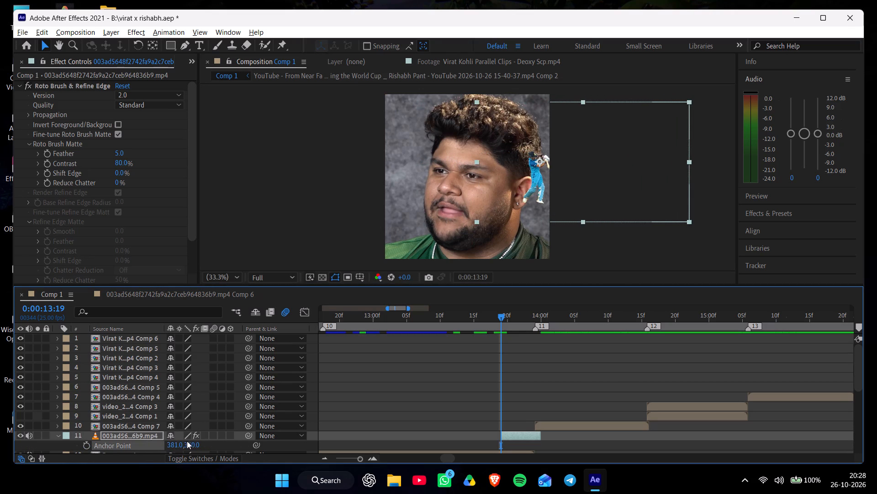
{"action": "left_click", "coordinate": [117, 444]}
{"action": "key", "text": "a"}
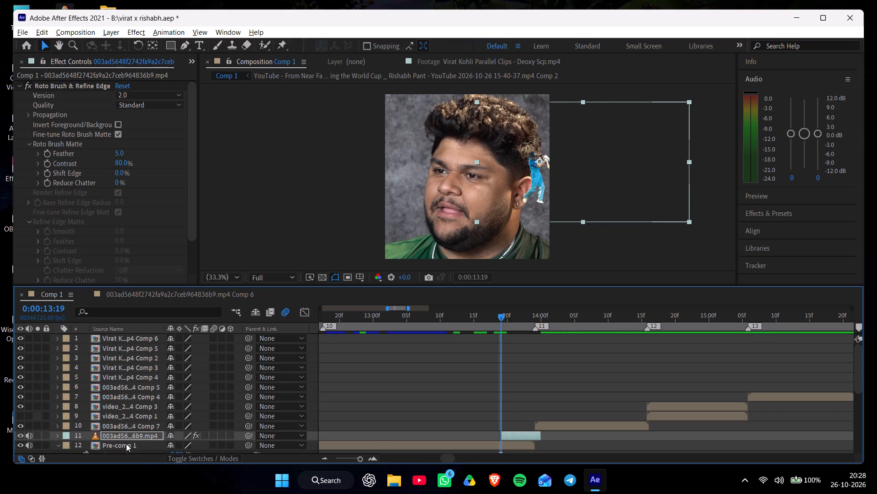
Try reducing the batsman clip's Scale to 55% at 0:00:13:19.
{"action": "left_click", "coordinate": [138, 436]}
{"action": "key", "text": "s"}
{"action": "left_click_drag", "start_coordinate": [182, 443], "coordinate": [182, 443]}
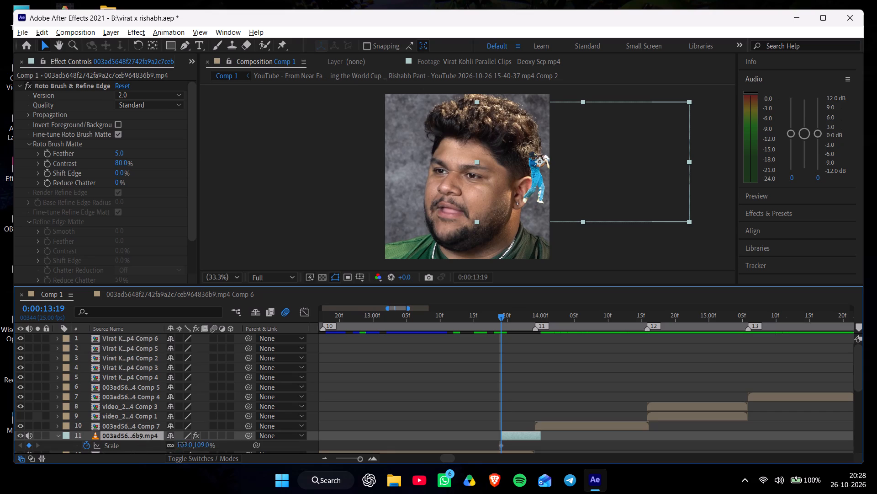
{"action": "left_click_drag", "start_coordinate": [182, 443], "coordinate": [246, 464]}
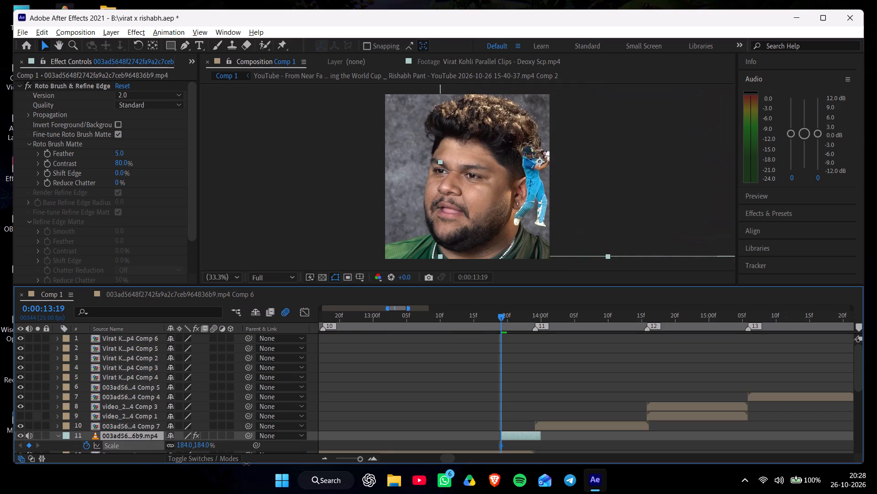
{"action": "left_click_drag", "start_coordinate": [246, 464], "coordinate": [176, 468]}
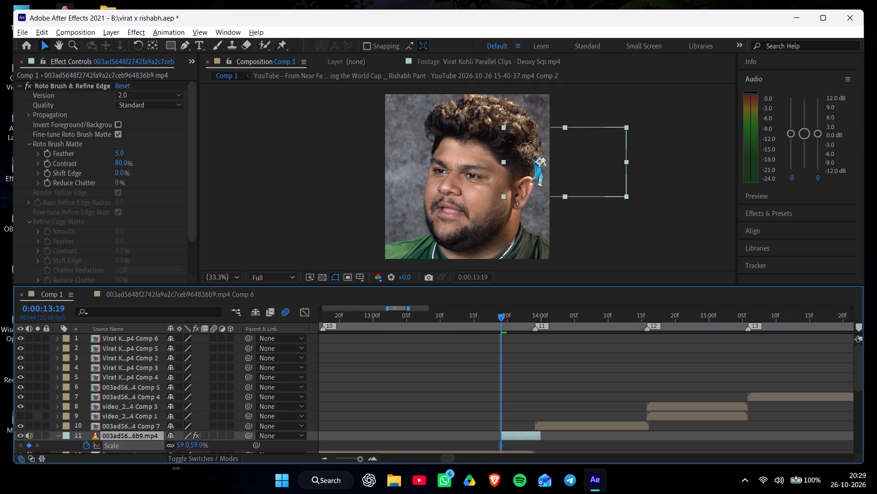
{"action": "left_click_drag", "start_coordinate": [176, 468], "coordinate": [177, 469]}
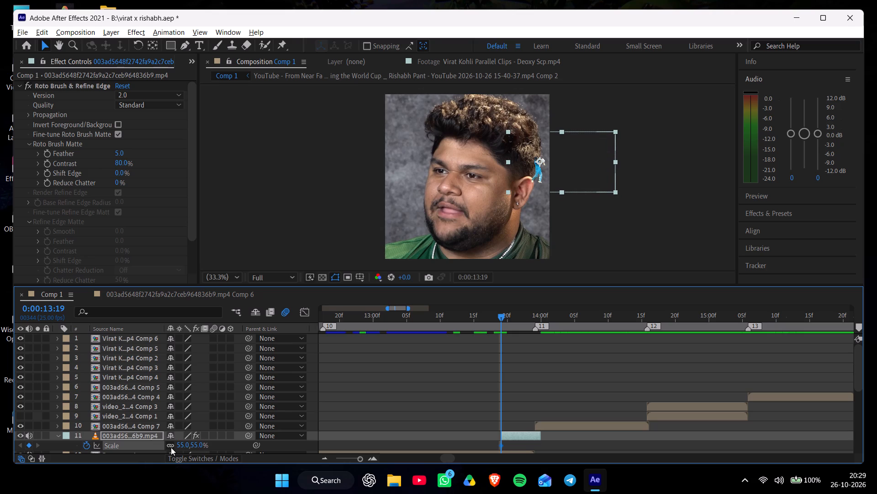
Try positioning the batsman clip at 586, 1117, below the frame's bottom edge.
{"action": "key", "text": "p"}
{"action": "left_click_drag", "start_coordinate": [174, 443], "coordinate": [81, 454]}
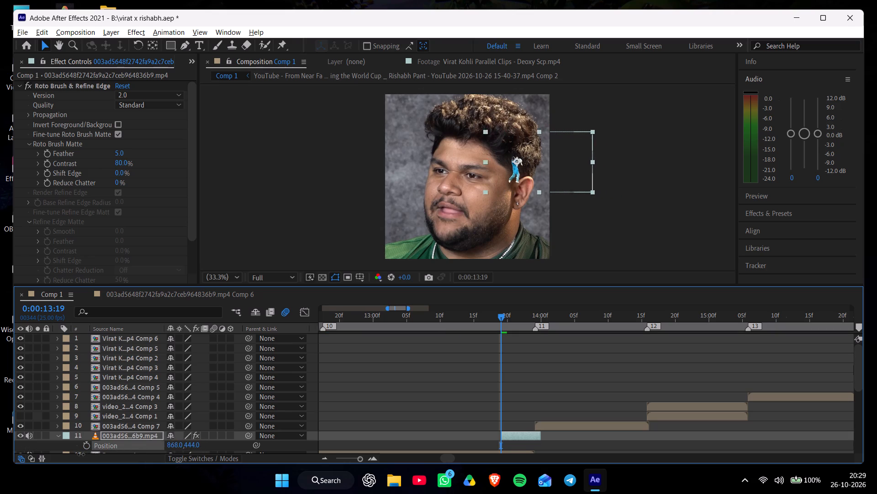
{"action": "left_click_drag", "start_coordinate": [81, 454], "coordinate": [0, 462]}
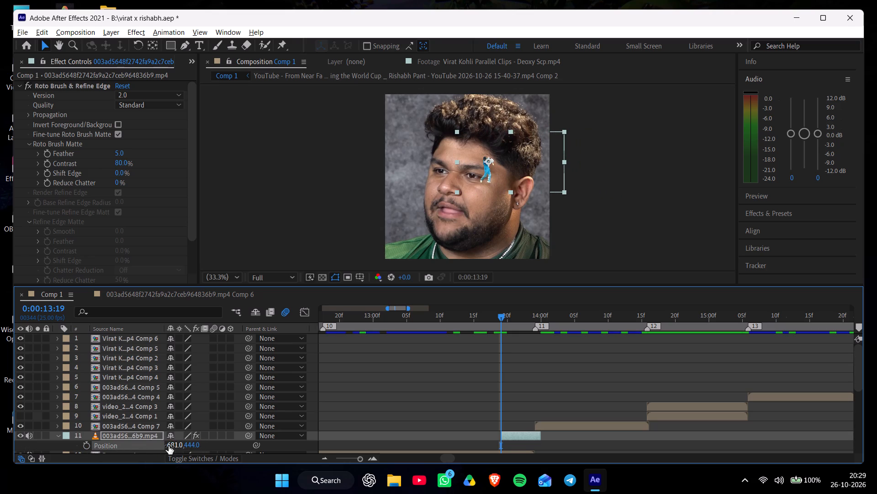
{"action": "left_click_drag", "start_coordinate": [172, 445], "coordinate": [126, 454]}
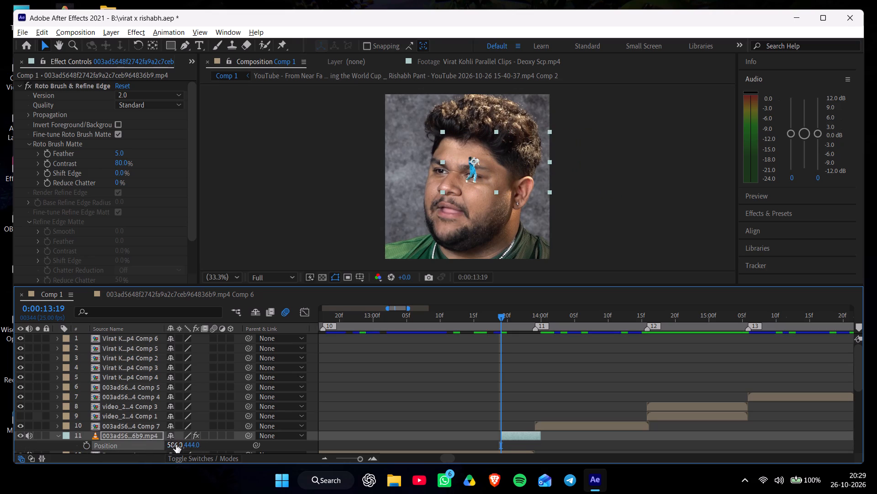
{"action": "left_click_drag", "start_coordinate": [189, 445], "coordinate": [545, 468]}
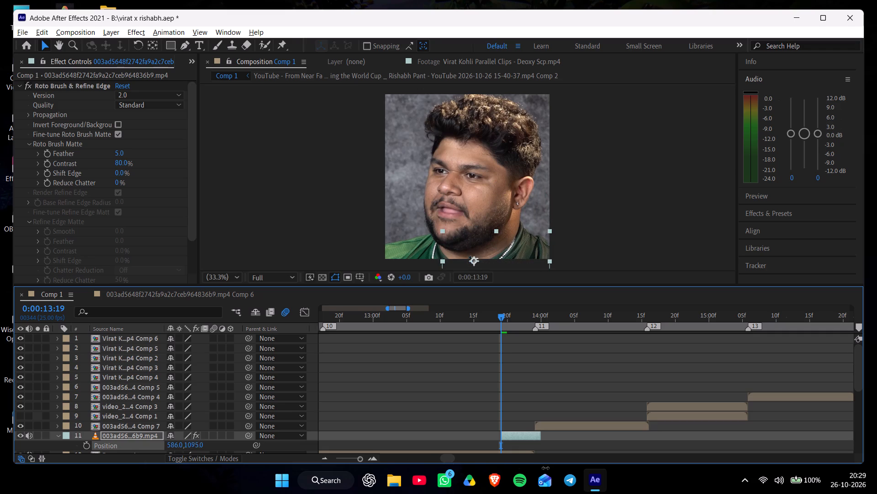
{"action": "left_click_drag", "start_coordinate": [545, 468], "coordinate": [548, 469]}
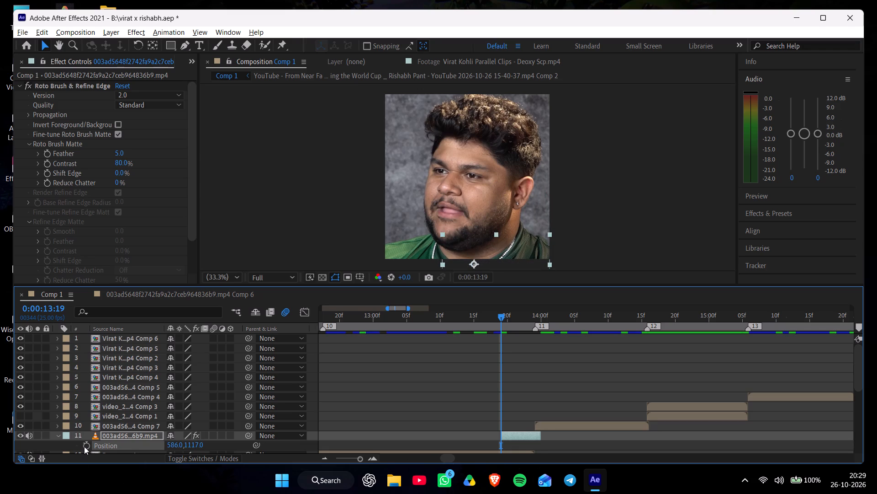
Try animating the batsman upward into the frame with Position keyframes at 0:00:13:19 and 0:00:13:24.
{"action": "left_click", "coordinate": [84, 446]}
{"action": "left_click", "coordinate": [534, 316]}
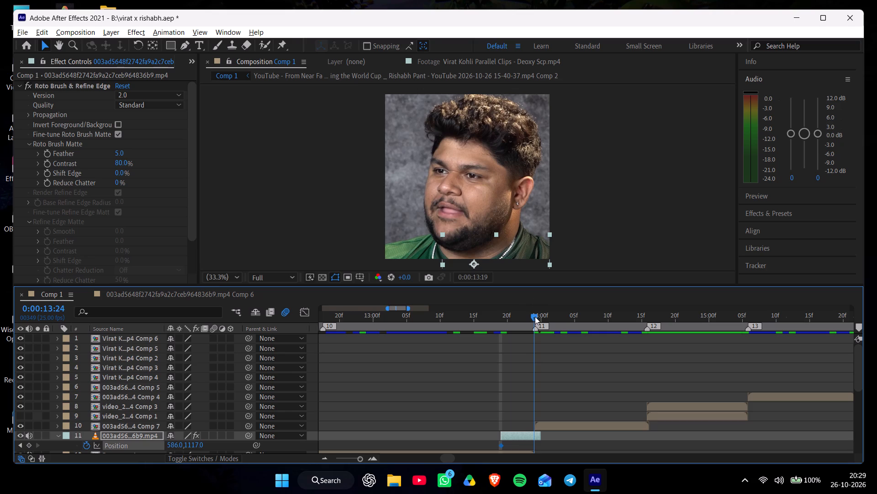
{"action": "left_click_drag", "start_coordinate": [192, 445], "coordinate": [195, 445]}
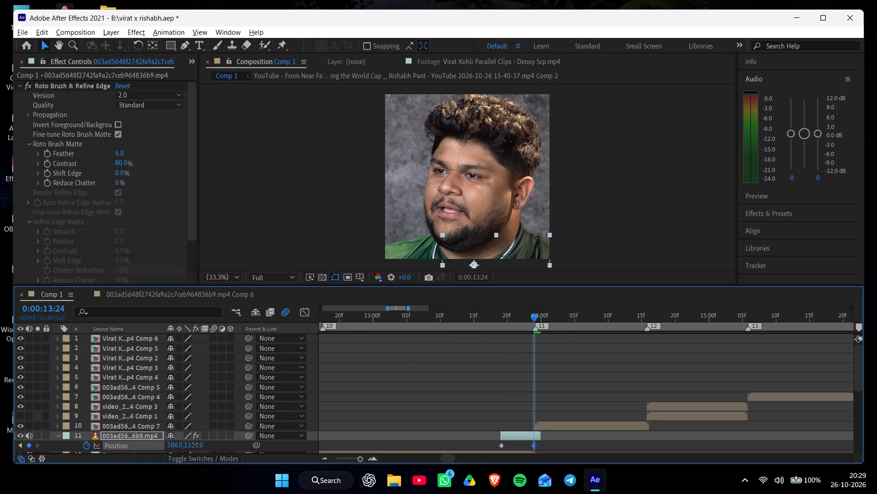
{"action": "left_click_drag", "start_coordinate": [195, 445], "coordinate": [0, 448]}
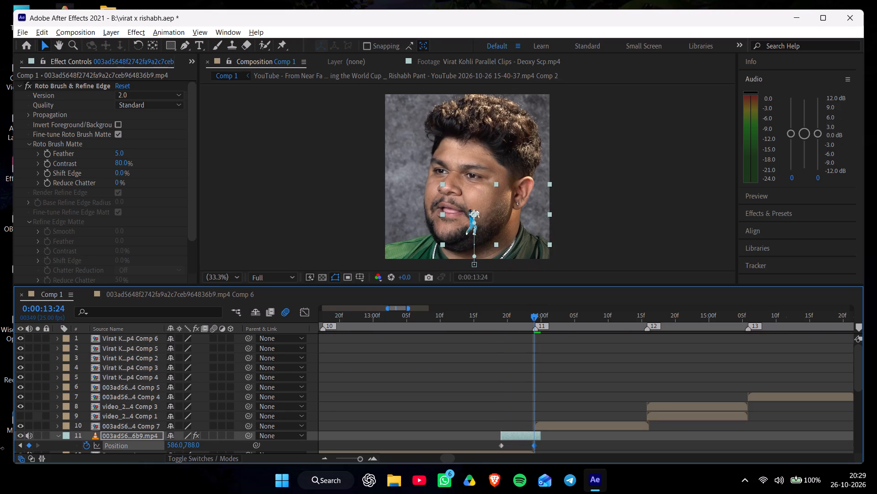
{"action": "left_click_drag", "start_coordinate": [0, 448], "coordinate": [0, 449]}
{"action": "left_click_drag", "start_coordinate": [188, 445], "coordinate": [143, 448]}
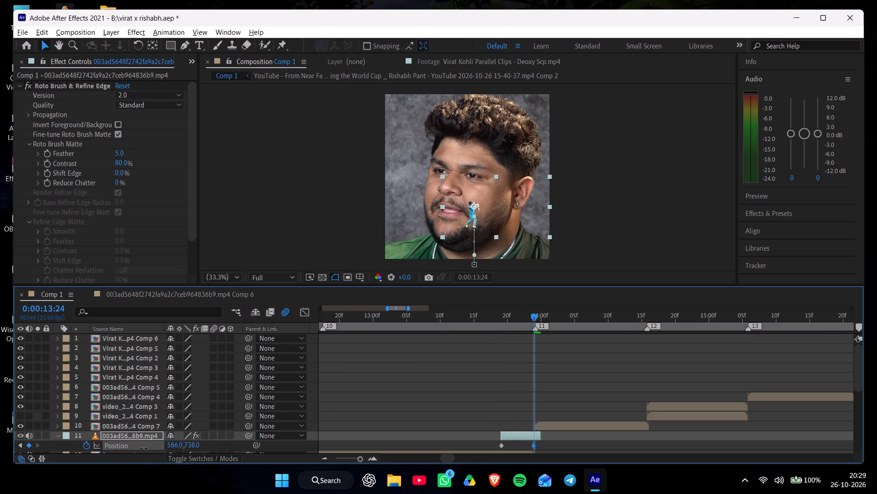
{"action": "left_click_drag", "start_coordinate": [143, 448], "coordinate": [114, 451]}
Undo the batsman clip's recent position, anchor point and scale changes, including the earlier scale reduction.
{"action": "key", "text": "ctrl+z"}
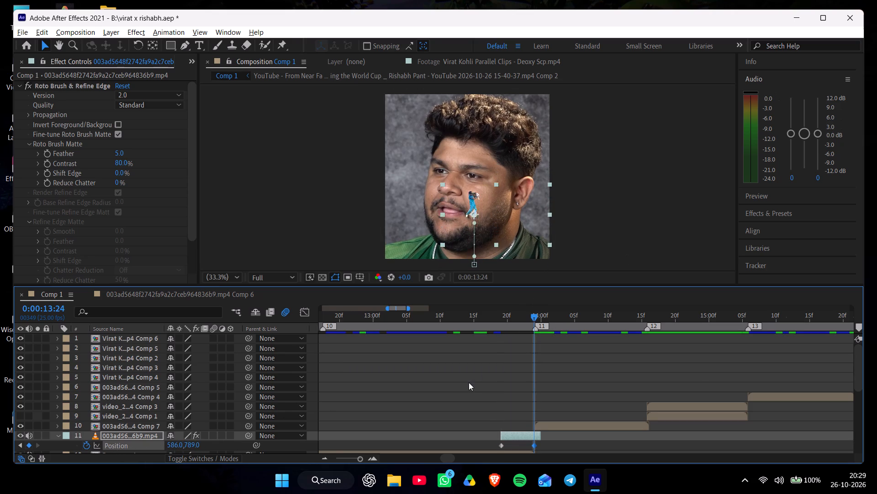
{"action": "key", "text": "ctrl+z"}
{"action": "key", "text": "ctrl+z"}
{"action": "key", "text": "ctrl+z"}
{"action": "key", "text": "ctrl+z"}
{"action": "key", "text": "ctrl+z"}
{"action": "key", "text": "ctrl+z"}
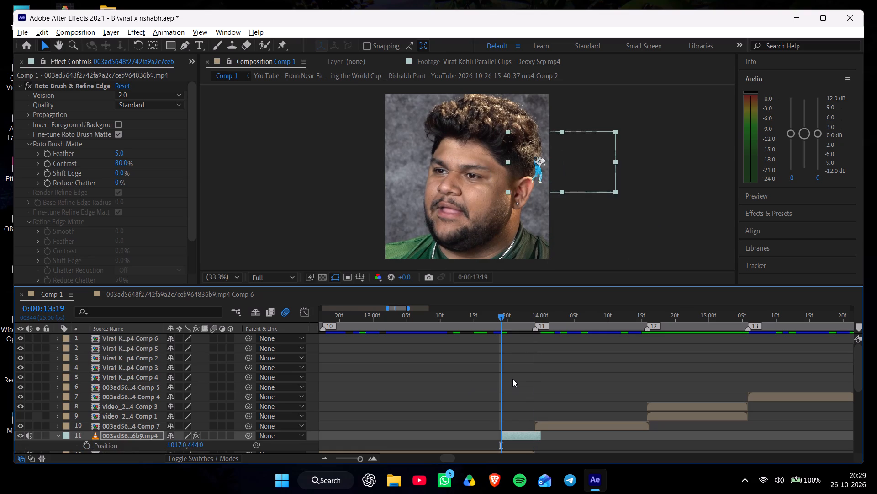
{"action": "key", "text": "ctrl+z"}
{"action": "key", "text": "ctrl+z"}
{"action": "key", "text": "ctrl+z"}
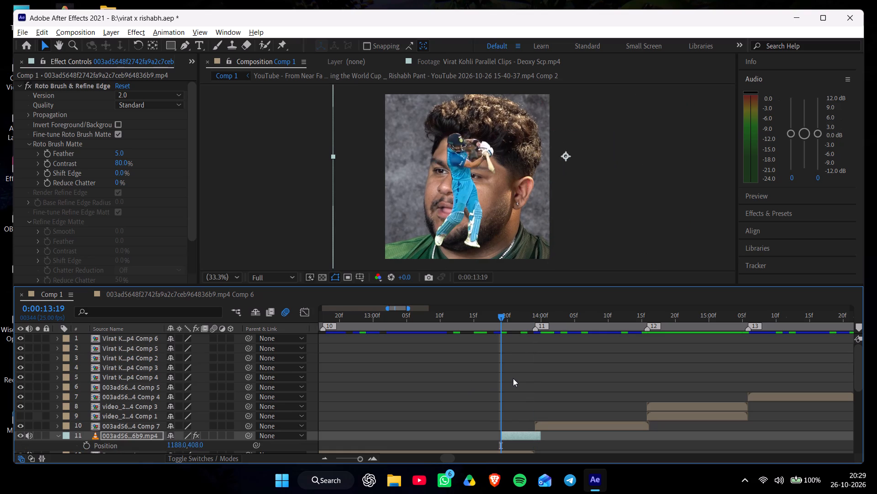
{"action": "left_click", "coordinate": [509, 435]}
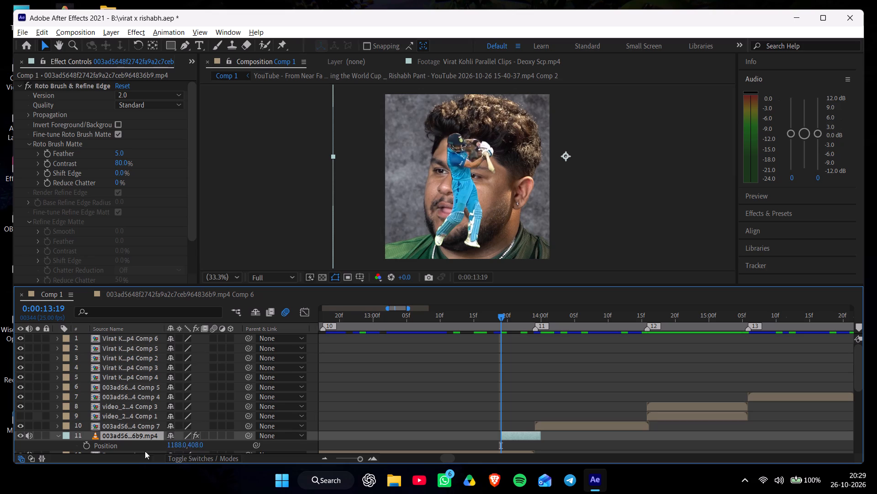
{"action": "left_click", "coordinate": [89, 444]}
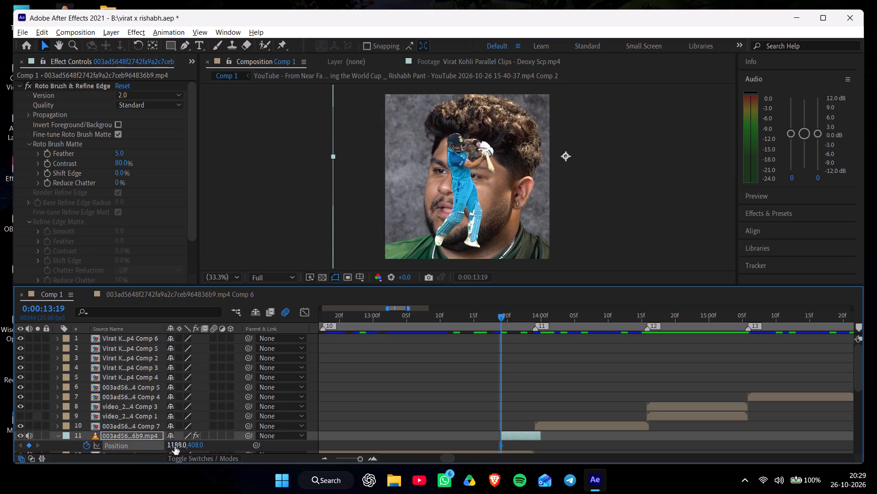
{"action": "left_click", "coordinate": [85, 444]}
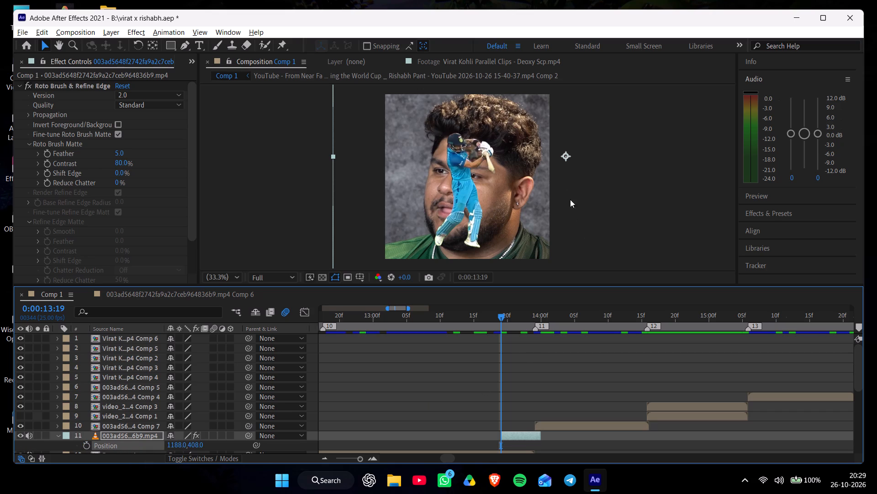
Set the batsman clip's anchor point to 408, 372.
{"action": "left_click", "coordinate": [118, 448]}
{"action": "key", "text": "a"}
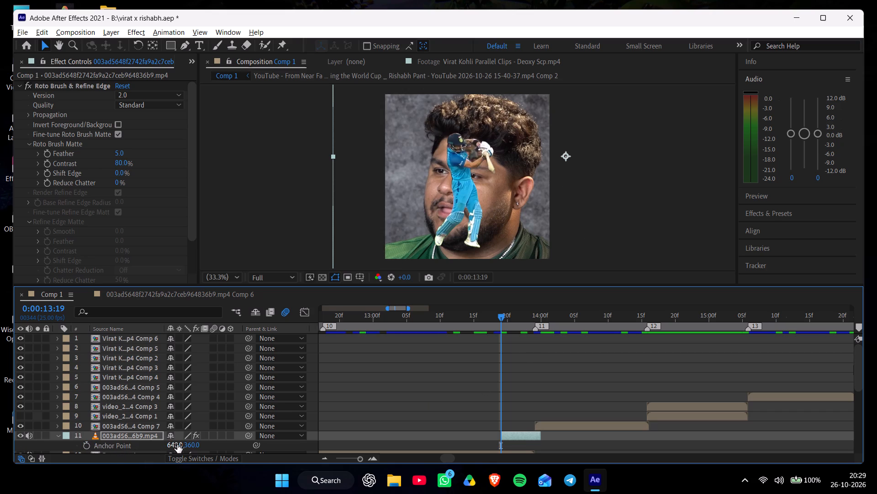
{"action": "left_click_drag", "start_coordinate": [177, 445], "coordinate": [74, 457]}
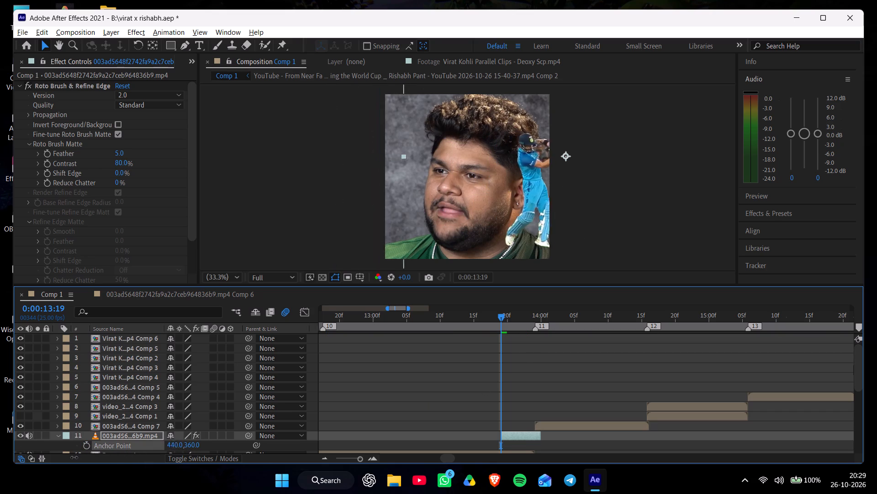
{"action": "left_click_drag", "start_coordinate": [74, 457], "coordinate": [64, 460]}
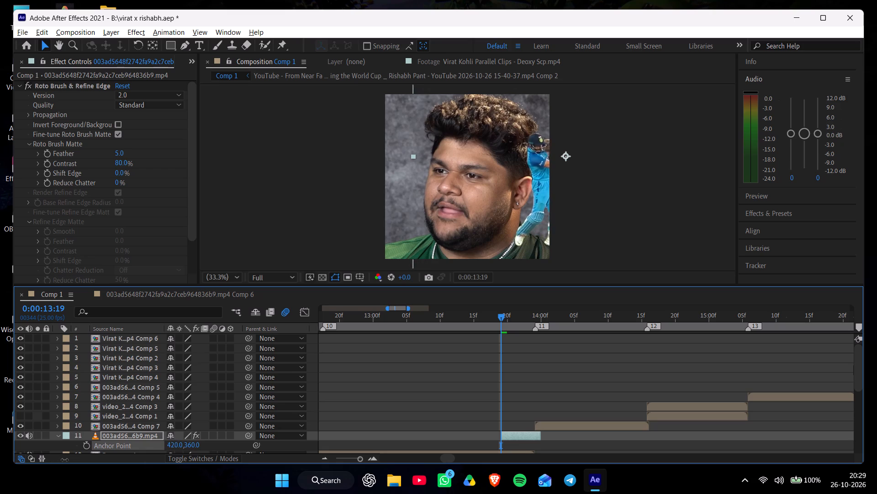
{"action": "left_click_drag", "start_coordinate": [64, 460], "coordinate": [60, 460]}
{"action": "left_click_drag", "start_coordinate": [190, 446], "coordinate": [214, 445]}
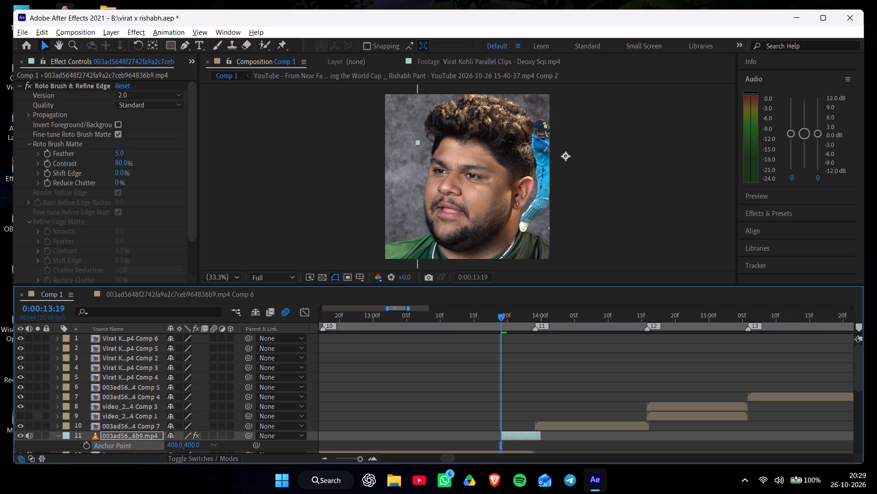
{"action": "left_click_drag", "start_coordinate": [214, 445], "coordinate": [196, 447]}
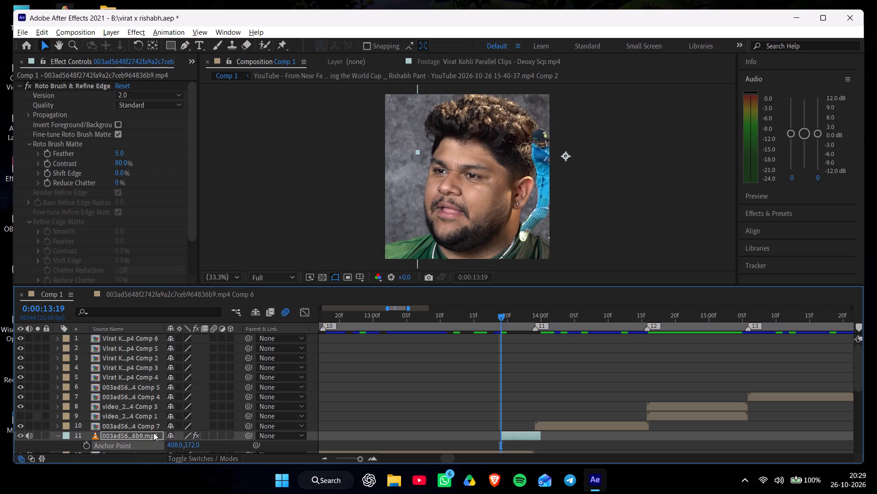
Set the batsman clip's position to 552, 408 so the cutout stands over the speaker's face.
{"action": "left_click", "coordinate": [153, 433]}
{"action": "key", "text": "p"}
{"action": "left_click_drag", "start_coordinate": [175, 445], "coordinate": [162, 446]}
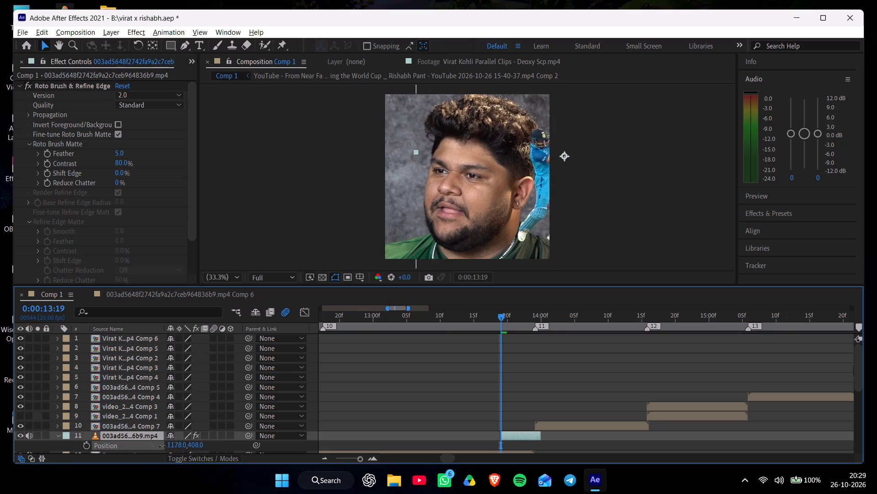
{"action": "left_click_drag", "start_coordinate": [162, 446], "coordinate": [0, 454]}
{"action": "left_click_drag", "start_coordinate": [177, 443], "coordinate": [133, 449]}
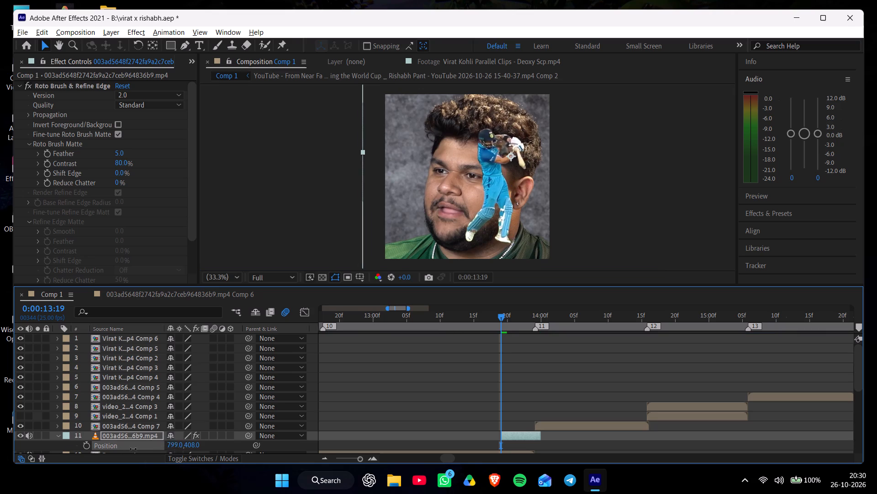
{"action": "left_click_drag", "start_coordinate": [133, 449], "coordinate": [15, 455]}
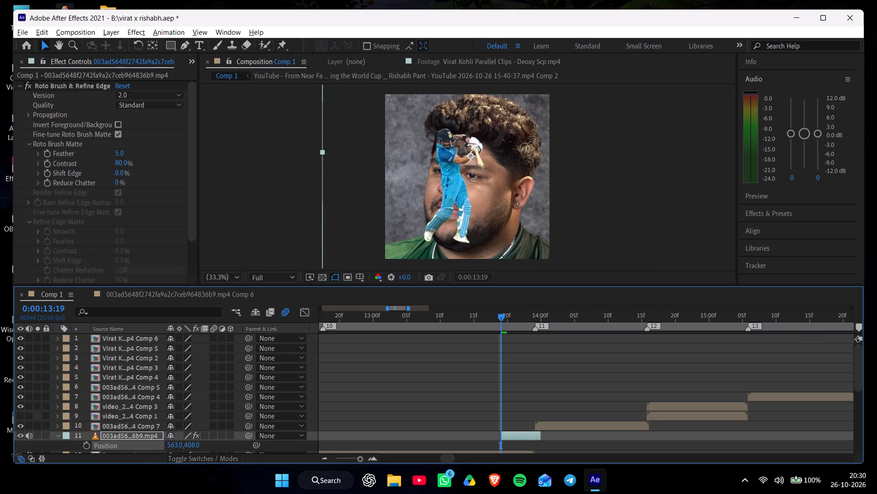
{"action": "left_click_drag", "start_coordinate": [15, 455], "coordinate": [10, 456]}
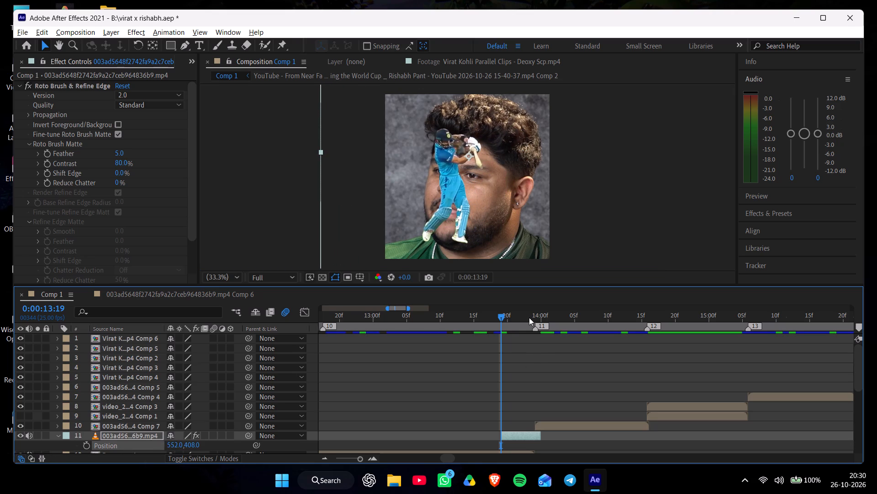
Set the batsman clip's position to 599, 429 at 0:00:13:24.
{"action": "left_click_drag", "start_coordinate": [529, 317], "coordinate": [537, 327]}
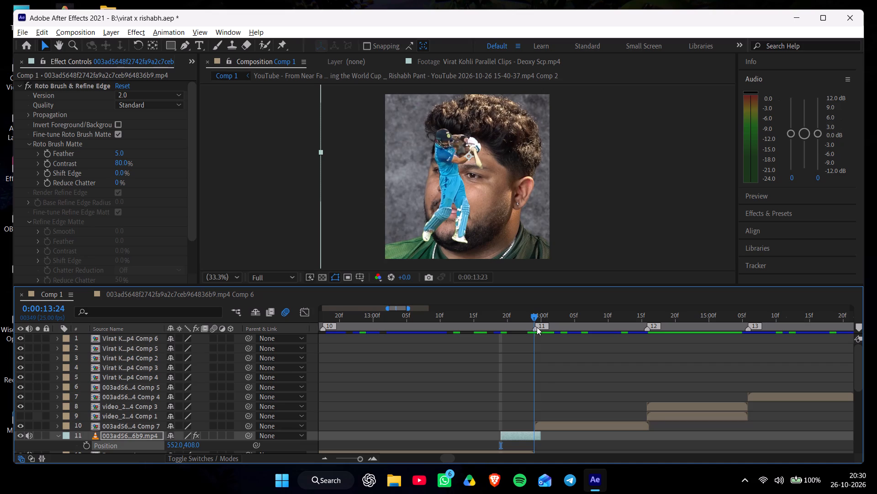
{"action": "left_click_drag", "start_coordinate": [537, 327], "coordinate": [534, 328]}
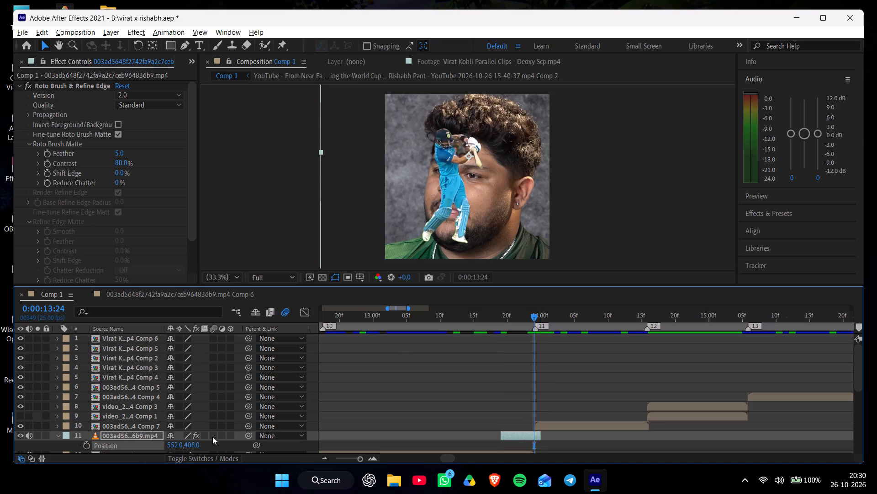
{"action": "left_click_drag", "start_coordinate": [195, 442], "coordinate": [205, 444]}
{"action": "left_click_drag", "start_coordinate": [176, 446], "coordinate": [211, 447]}
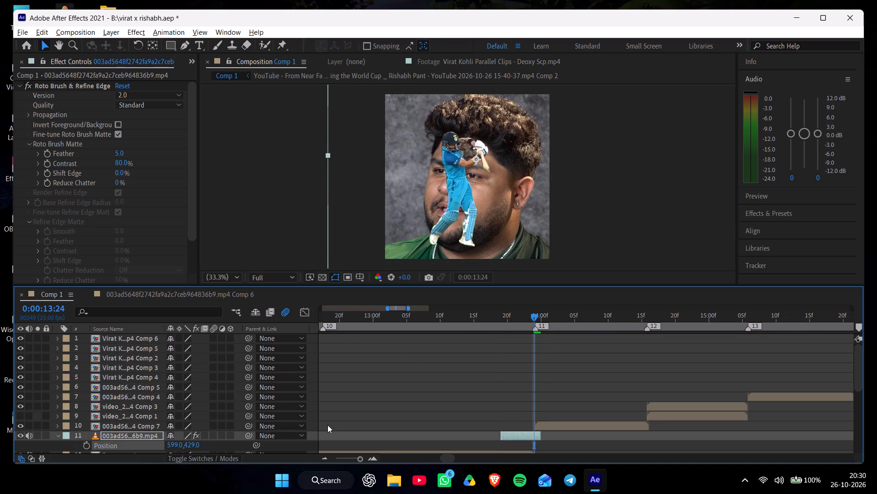
Add a Position keyframe to the batsman clip at 0:00:13:24.
{"action": "left_click_drag", "start_coordinate": [531, 319], "coordinate": [486, 335]}
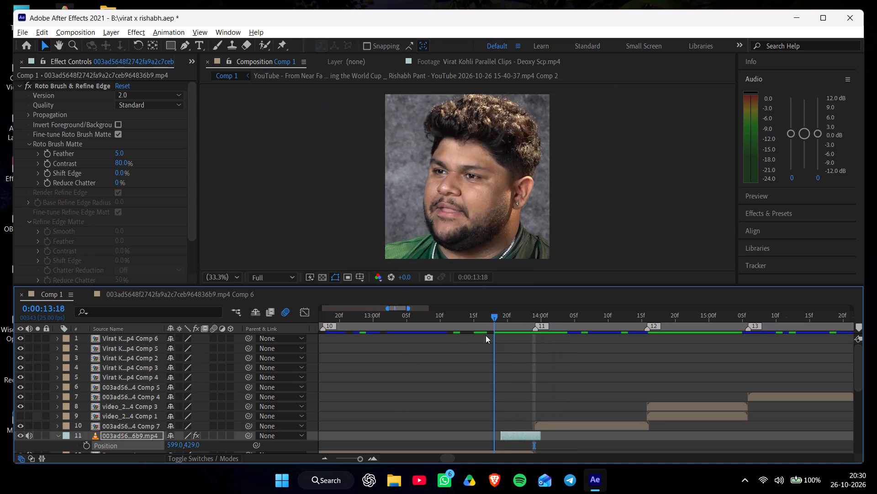
{"action": "left_click_drag", "start_coordinate": [486, 335], "coordinate": [490, 374]}
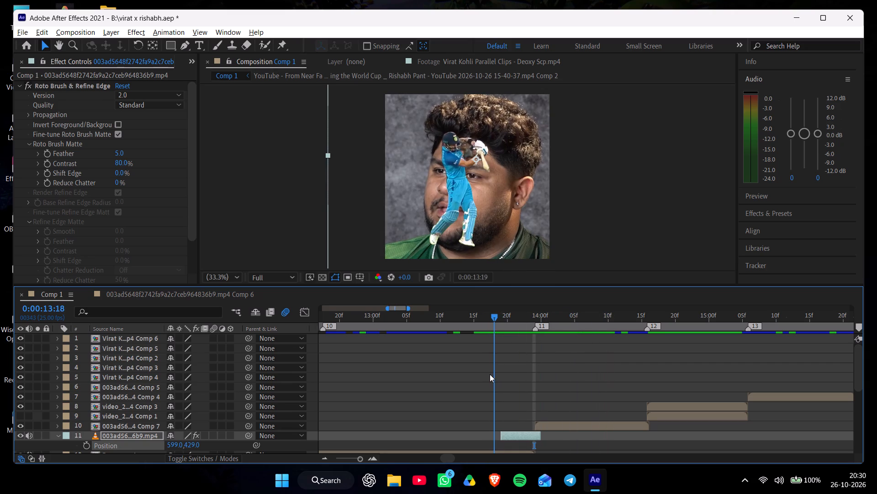
{"action": "left_click_drag", "start_coordinate": [490, 374], "coordinate": [495, 376]}
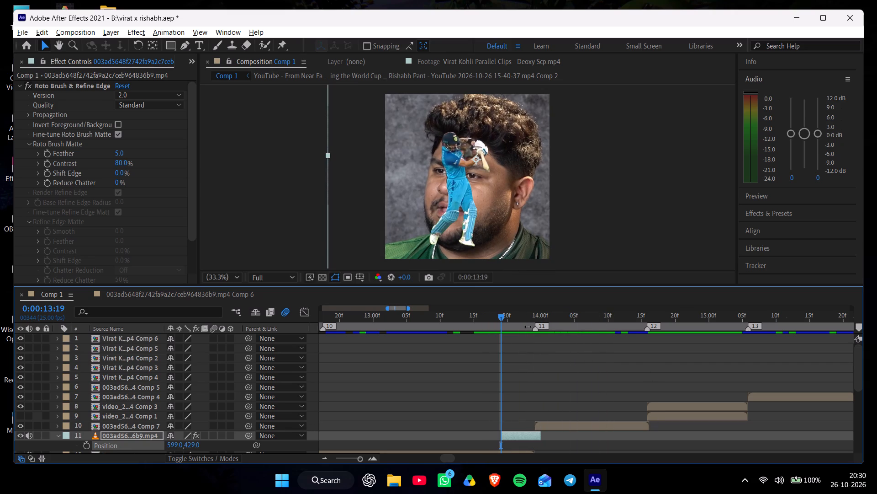
{"action": "left_click_drag", "start_coordinate": [539, 315], "coordinate": [535, 321]}
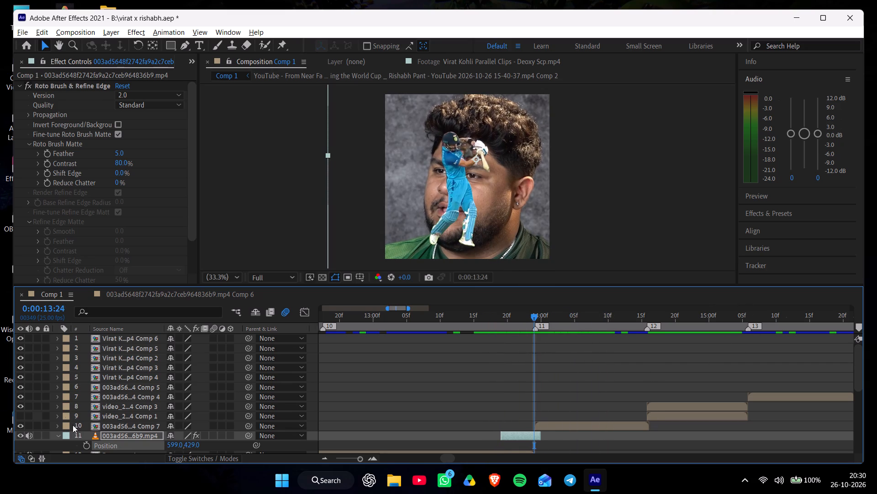
{"action": "left_click", "coordinate": [89, 445]}
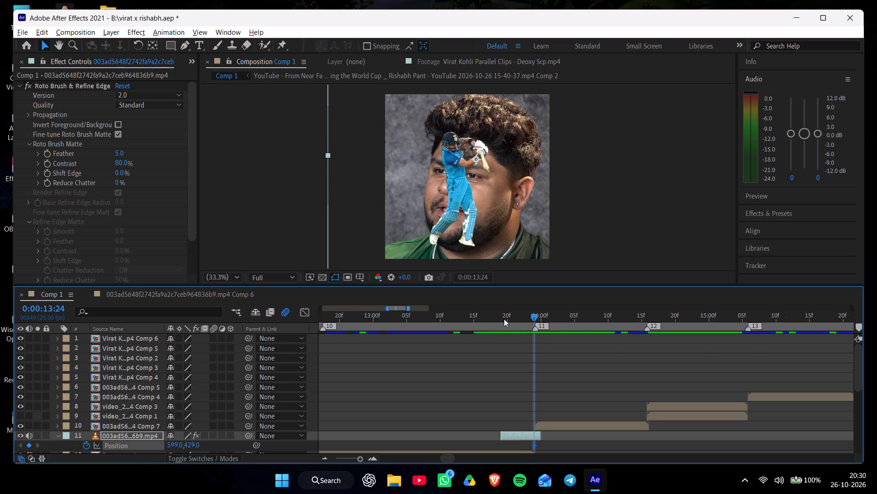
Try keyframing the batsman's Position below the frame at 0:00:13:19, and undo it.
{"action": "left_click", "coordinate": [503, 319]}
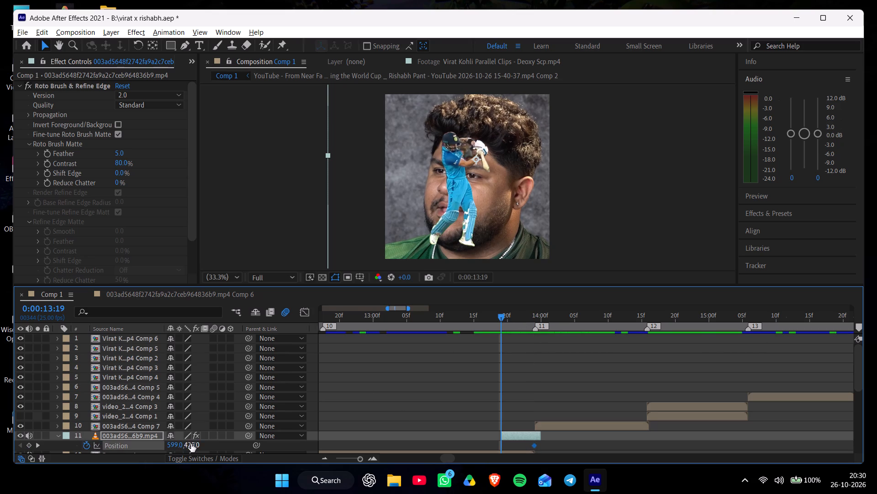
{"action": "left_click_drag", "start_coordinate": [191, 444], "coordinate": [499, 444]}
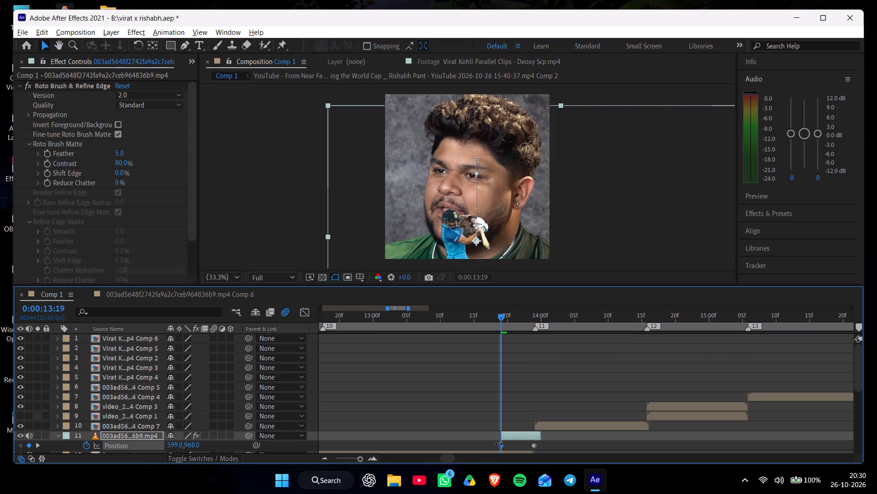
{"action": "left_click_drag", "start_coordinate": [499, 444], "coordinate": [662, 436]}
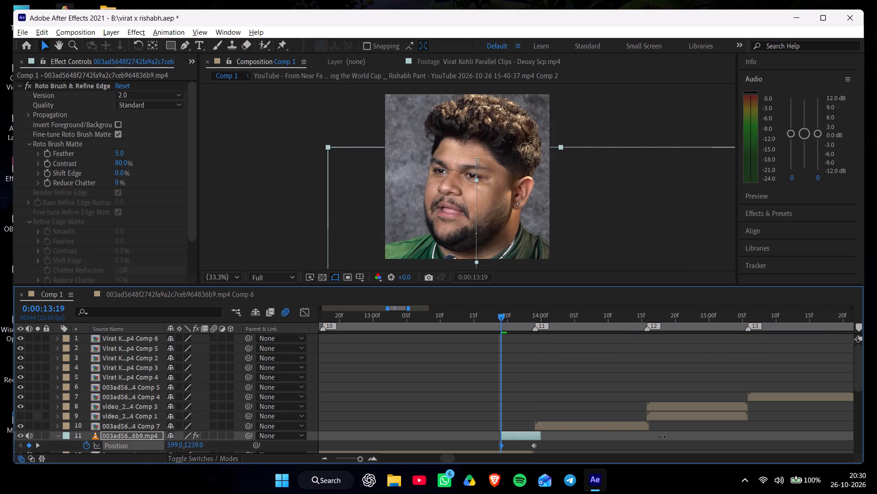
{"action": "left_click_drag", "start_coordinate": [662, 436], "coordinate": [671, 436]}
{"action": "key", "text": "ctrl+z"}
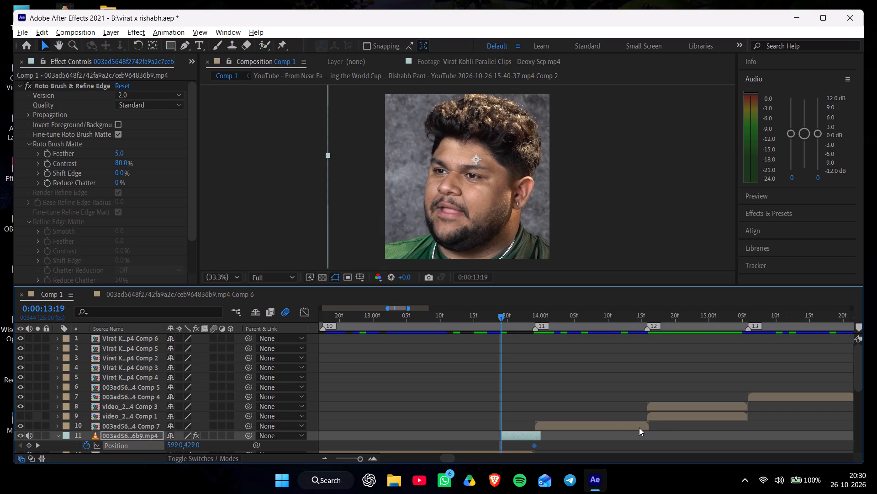
Clear the batsman clip's existing Scale keyframing and add a fresh Scale keyframe at 0:00:13:24.
{"action": "left_click", "coordinate": [533, 318]}
{"action": "key", "text": "s"}
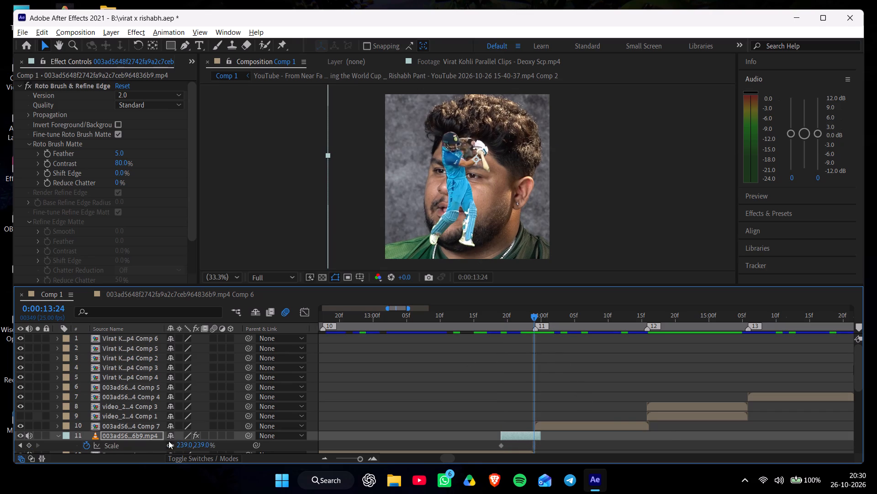
{"action": "left_click", "coordinate": [87, 446]}
{"action": "left_click", "coordinate": [87, 446]}
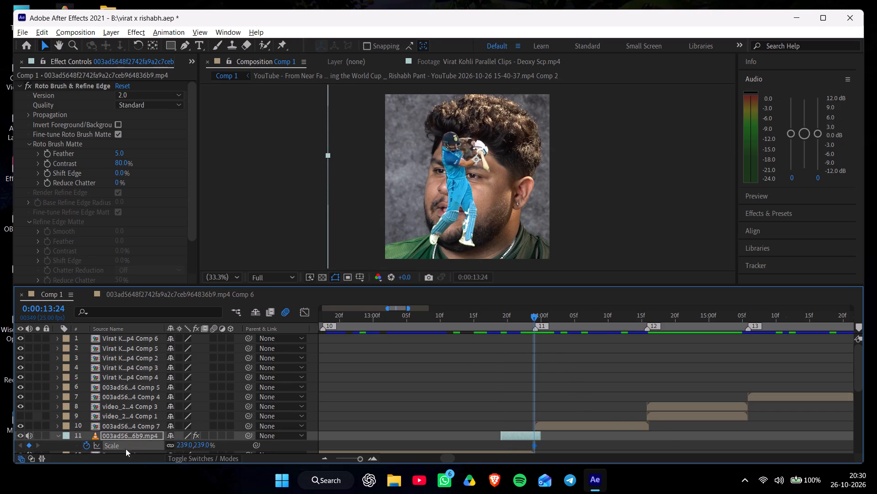
Reveal the batsman clip's keyframed properties and keyframe its Position at 0:00:13:19 to 599, 1305, below the frame.
{"action": "key", "text": "p"}
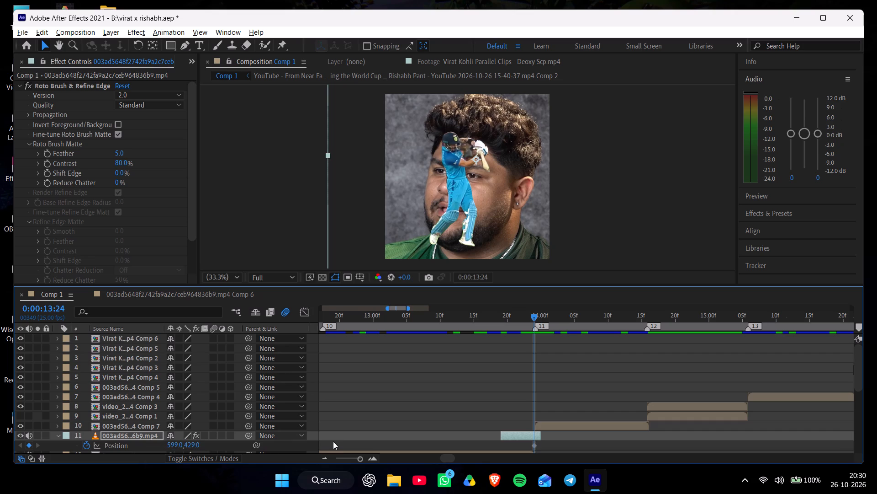
{"action": "key", "text": "u"}
{"action": "scroll", "coordinate": [596, 418], "scroll_direction": "down", "scroll_amount": 1}
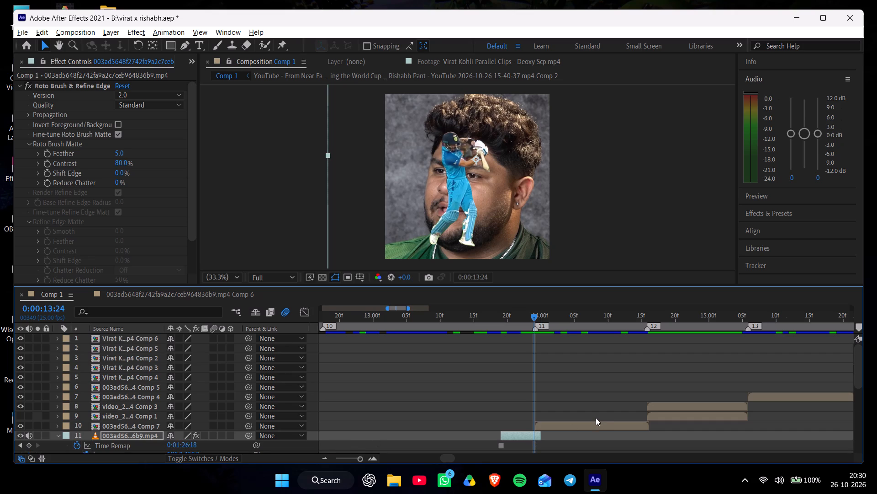
{"action": "scroll", "coordinate": [596, 418], "scroll_direction": "down", "scroll_amount": 1}
{"action": "left_click_drag", "start_coordinate": [861, 363], "coordinate": [861, 367]}
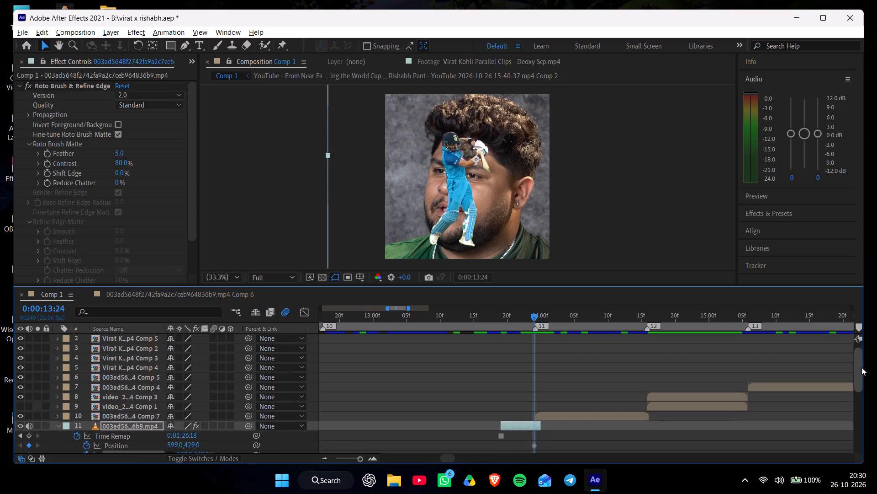
{"action": "left_click_drag", "start_coordinate": [861, 367], "coordinate": [861, 378]}
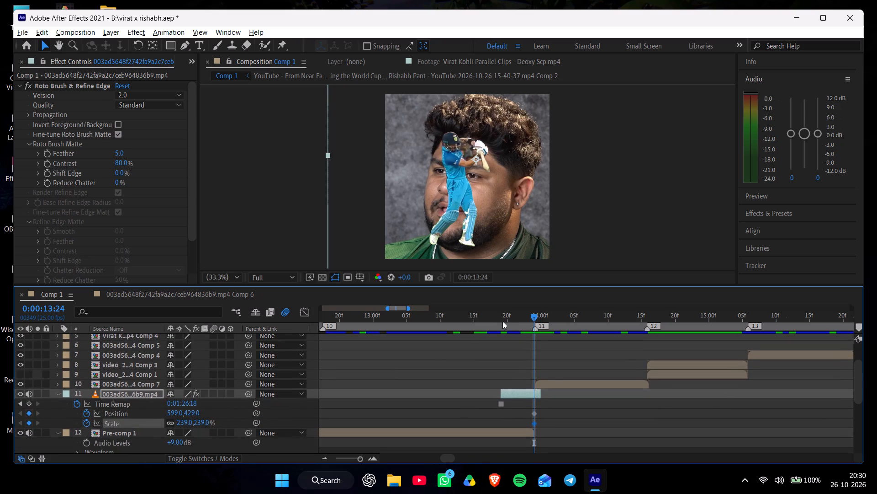
{"action": "left_click", "coordinate": [500, 321]}
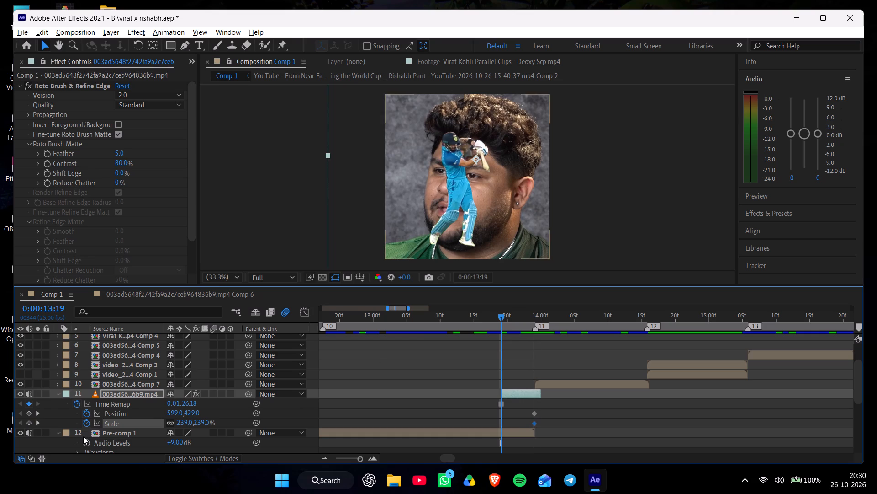
{"action": "left_click_drag", "start_coordinate": [190, 414], "coordinate": [297, 427]}
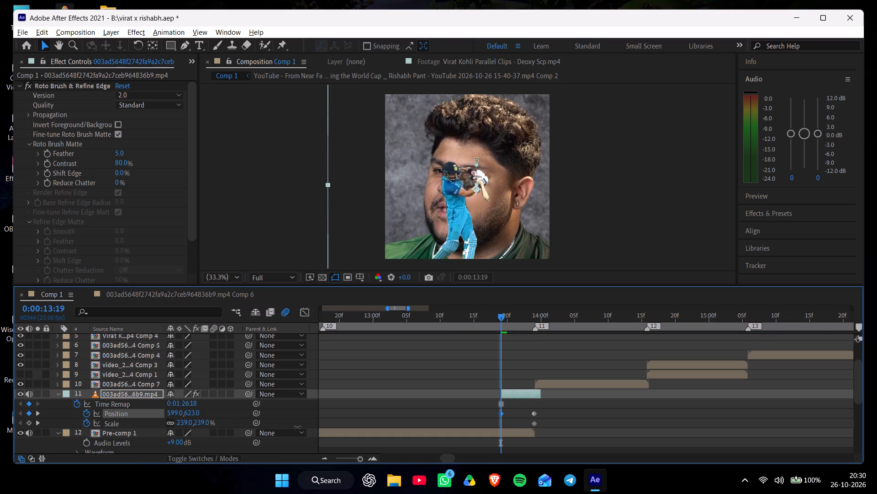
{"action": "left_click_drag", "start_coordinate": [297, 427], "coordinate": [670, 435]}
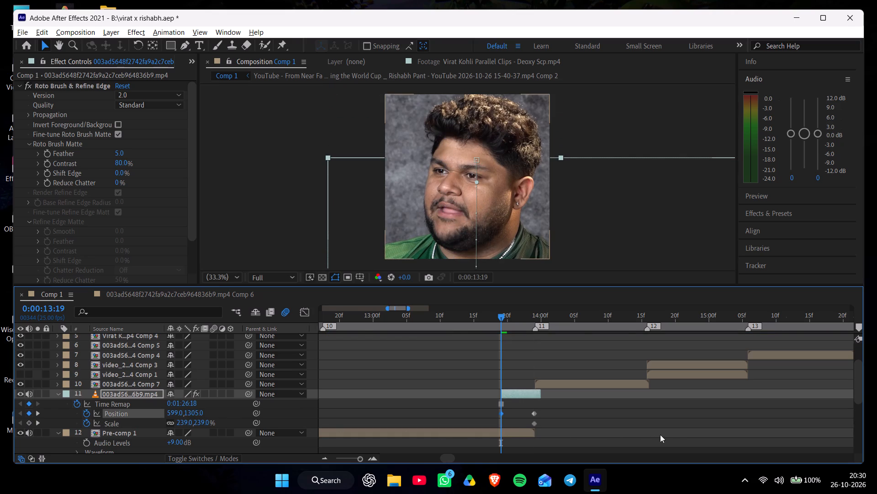
Keyframe the batsman clip's Scale at 0:00:13:19 to 132%.
{"action": "left_click_drag", "start_coordinate": [184, 423], "coordinate": [165, 424]}
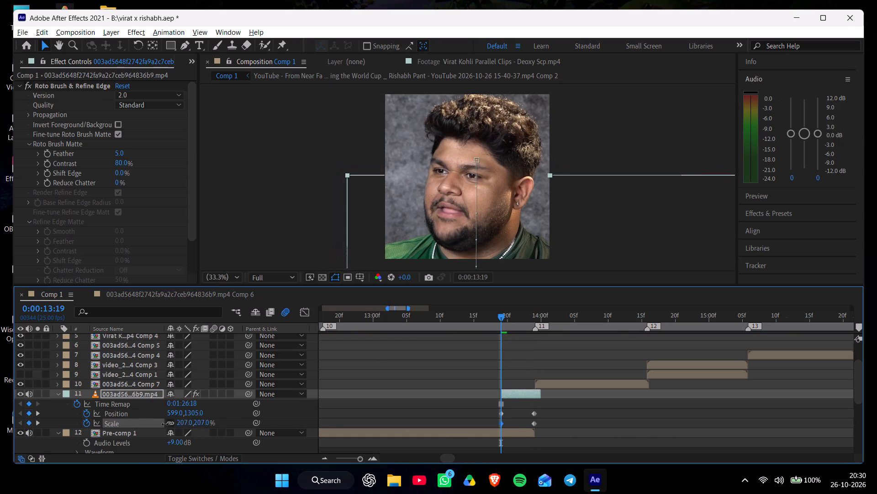
{"action": "left_click_drag", "start_coordinate": [165, 424], "coordinate": [131, 430]}
Adjust the batsman clip's Position keyframe at 0:00:13:19 to 599, 1212.
{"action": "left_click_drag", "start_coordinate": [194, 412], "coordinate": [226, 413]}
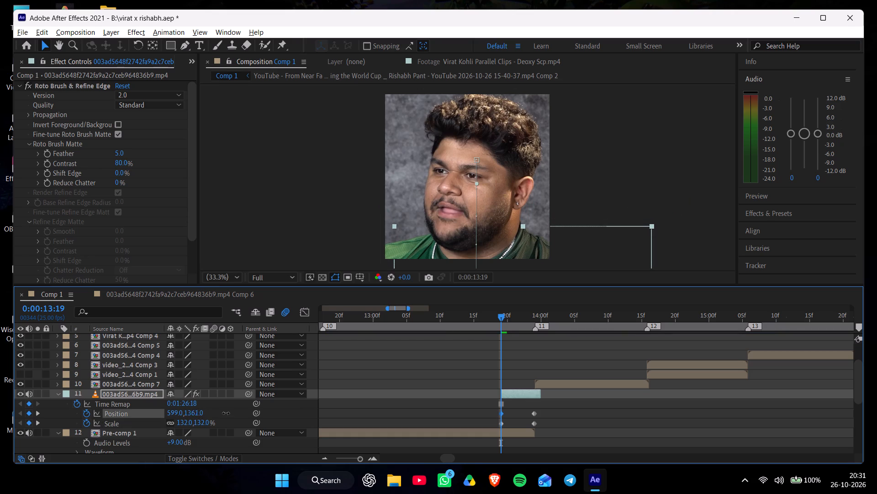
{"action": "left_click_drag", "start_coordinate": [226, 413], "coordinate": [116, 441]}
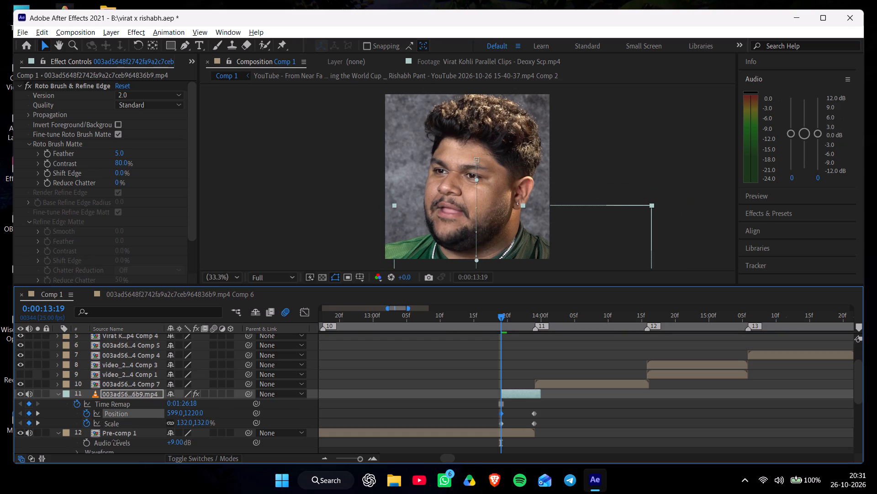
{"action": "left_click_drag", "start_coordinate": [116, 441], "coordinate": [112, 441]}
Preview the batsman's rise and scale-up from 0:00:13:19 and check the frames up to 0:00:13:24.
{"action": "key", "text": "space"}
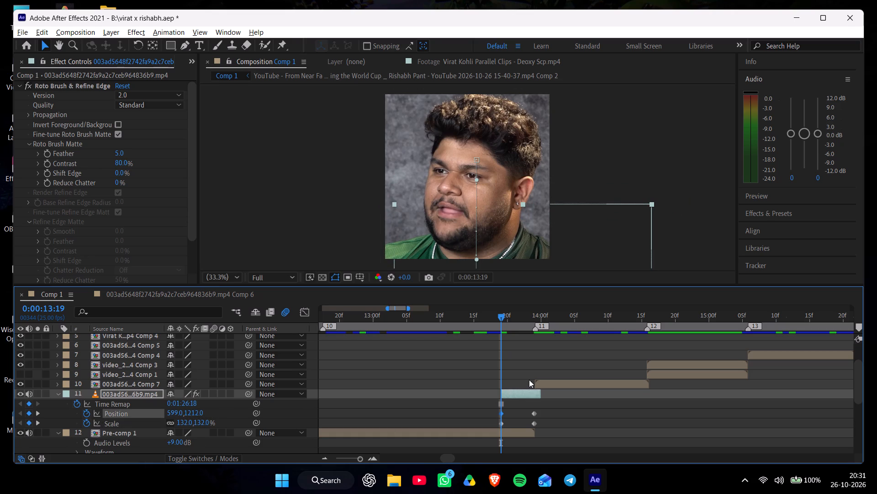
{"action": "left_click", "coordinate": [500, 318]}
{"action": "key", "text": "space"}
{"action": "left_click_drag", "start_coordinate": [500, 318], "coordinate": [529, 336]}
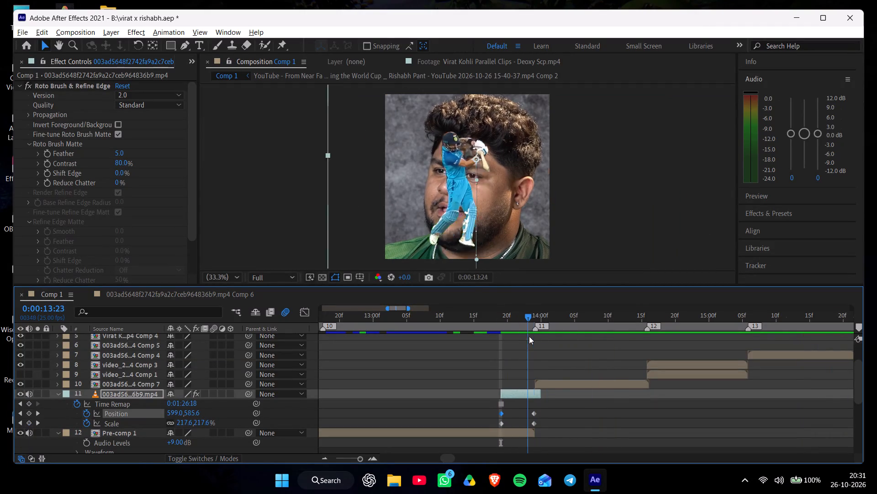
{"action": "left_click_drag", "start_coordinate": [529, 336], "coordinate": [505, 351]}
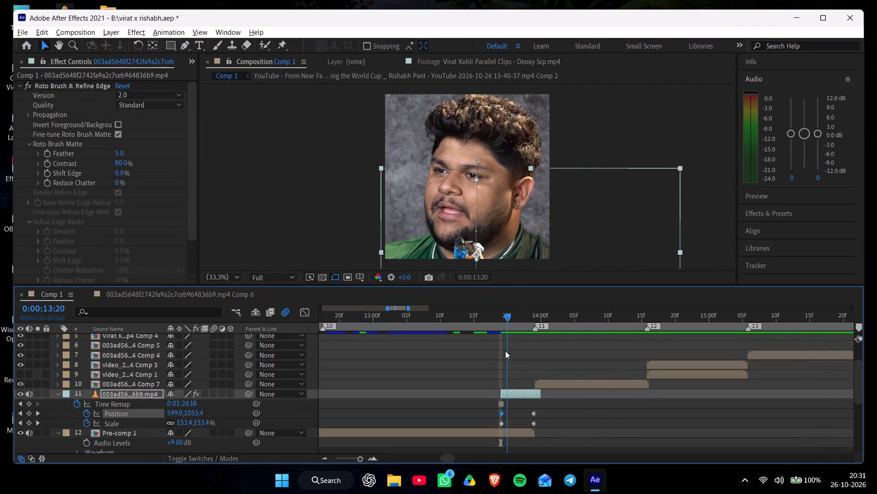
{"action": "left_click_drag", "start_coordinate": [505, 351], "coordinate": [527, 361]}
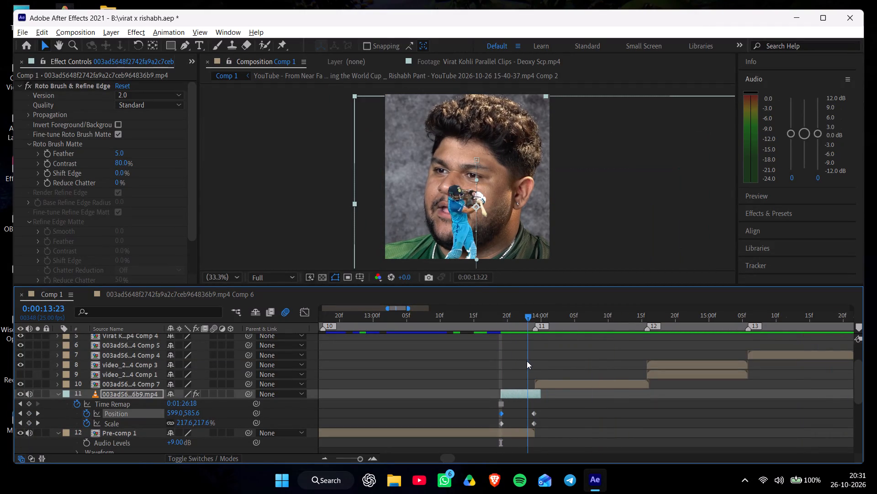
{"action": "left_click_drag", "start_coordinate": [527, 361], "coordinate": [530, 363]}
Move the batsman clip's ending Position and Scale keyframes one frame earlier, to 0:00:13:23.
{"action": "left_click_drag", "start_coordinate": [538, 413], "coordinate": [528, 427]}
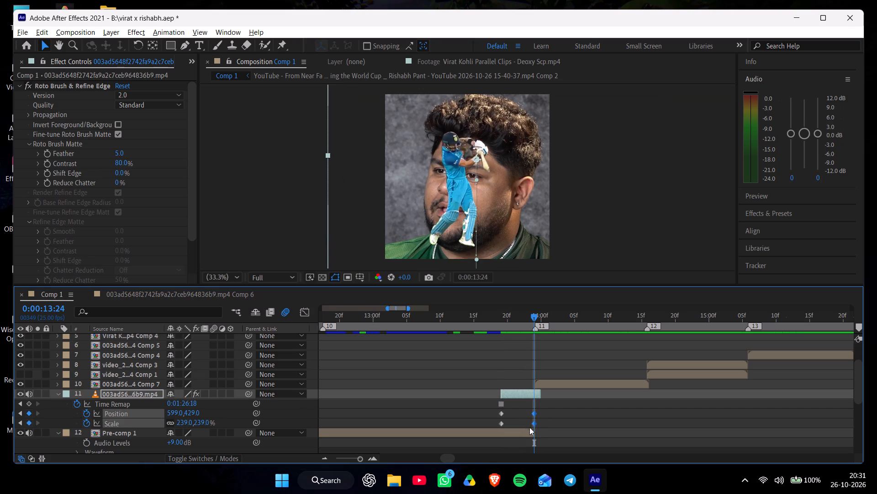
{"action": "left_click_drag", "start_coordinate": [534, 423], "coordinate": [528, 423]}
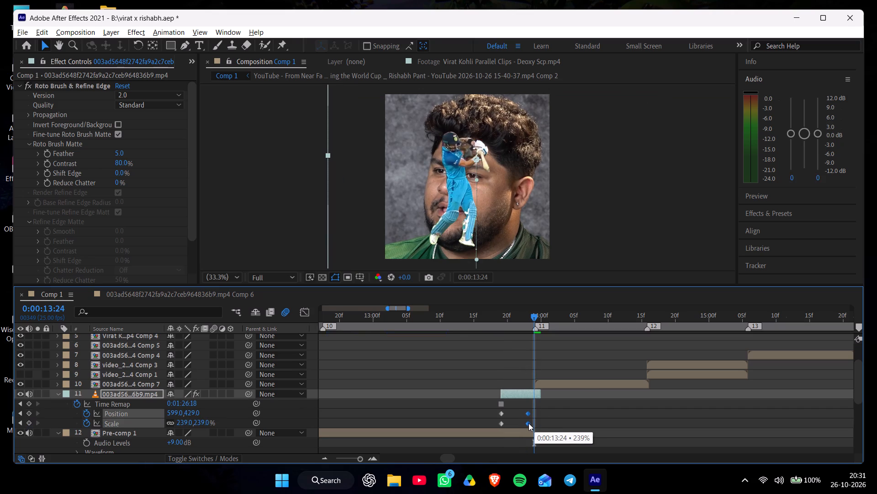
{"action": "left_click_drag", "start_coordinate": [528, 423], "coordinate": [525, 424]}
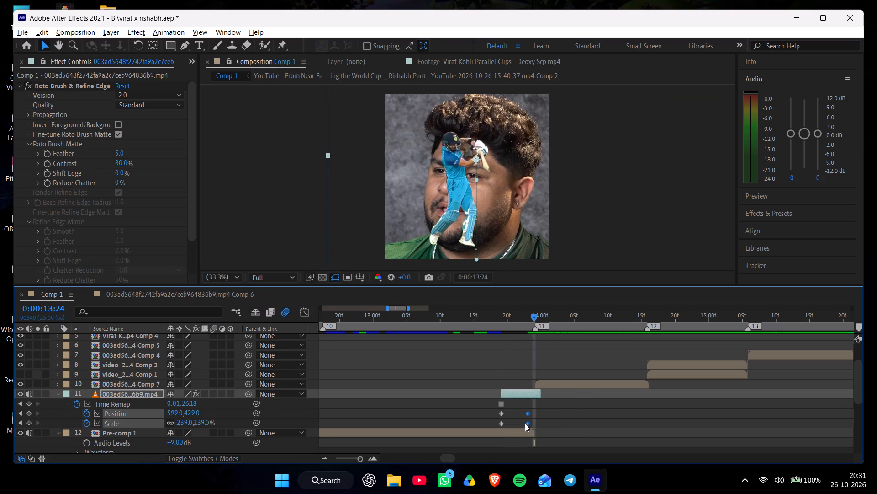
Play back the batsman animation repeatedly from 0:00:13:18 to check its timing against the next clip.
{"action": "left_click_drag", "start_coordinate": [502, 314], "coordinate": [491, 317]}
{"action": "key", "text": "space"}
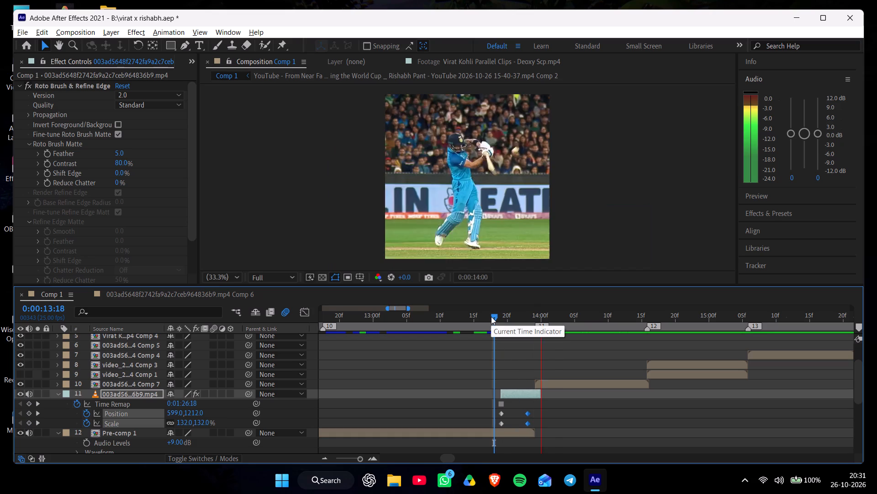
{"action": "left_click", "coordinate": [491, 317]}
{"action": "key", "text": "space"}
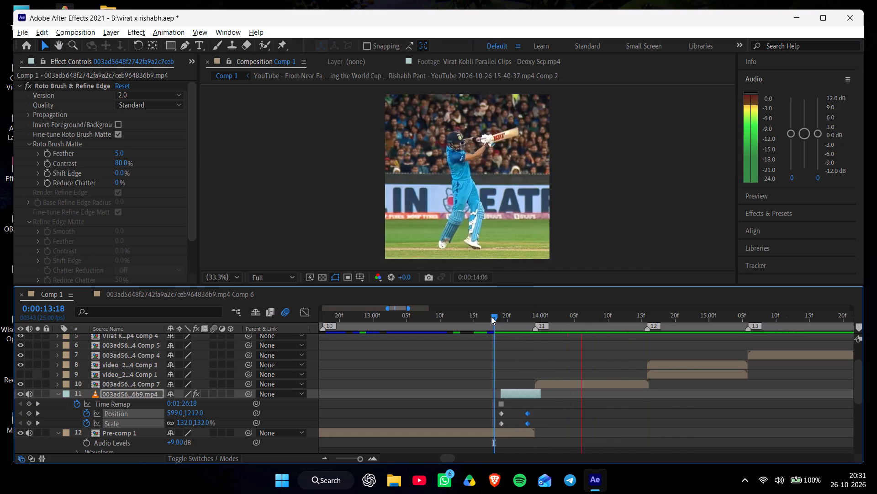
{"action": "left_click", "coordinate": [491, 317]}
{"action": "key", "text": "space"}
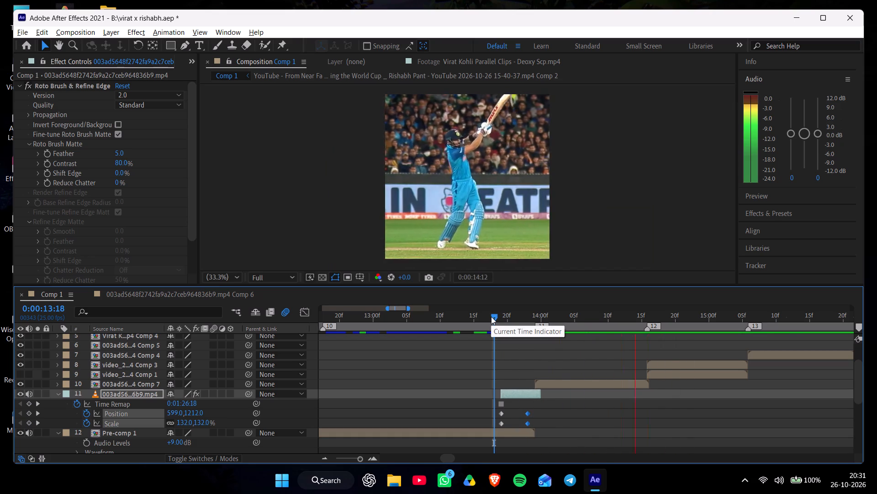
{"action": "left_click", "coordinate": [491, 317]}
{"action": "key", "text": "space"}
{"action": "left_click", "coordinate": [491, 317]}
{"action": "key", "text": "space"}
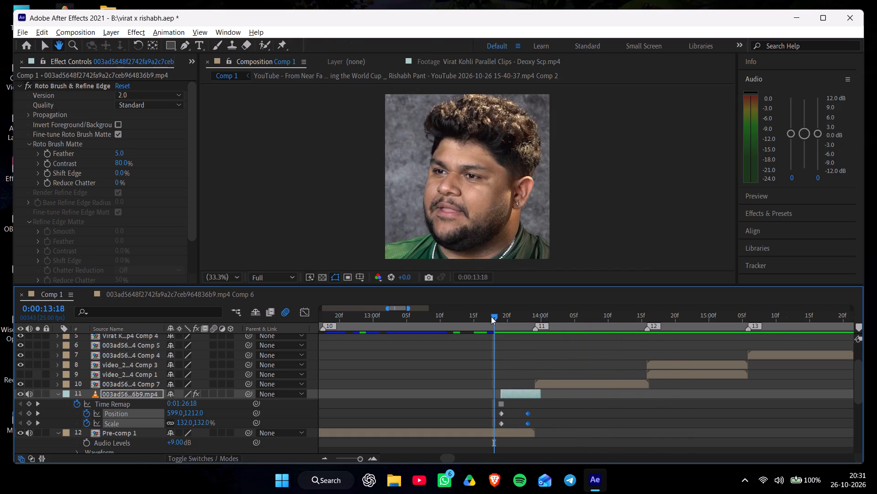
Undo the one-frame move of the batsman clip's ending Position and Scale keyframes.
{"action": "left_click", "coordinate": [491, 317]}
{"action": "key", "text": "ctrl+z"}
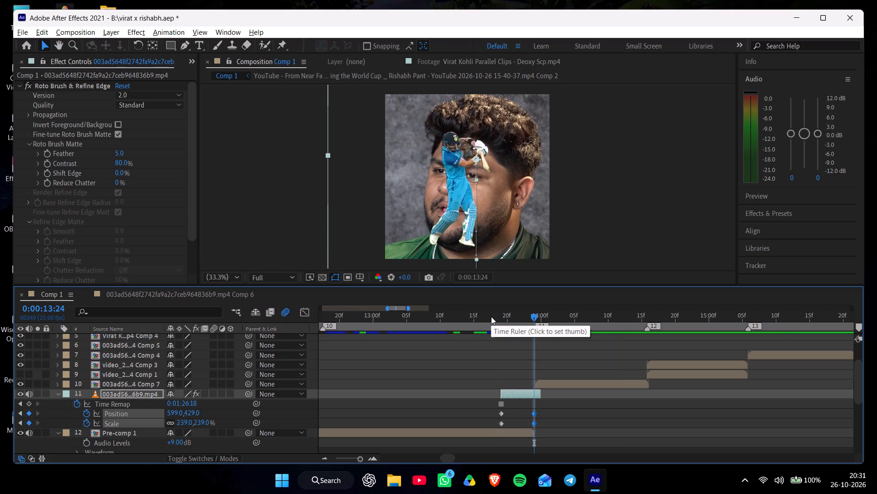
Play back the batsman animation repeatedly from 0:00:13:18 and examine its frames up to 0:00:13:24.
{"action": "key", "text": "space"}
{"action": "left_click", "coordinate": [492, 317]}
{"action": "key", "text": "space"}
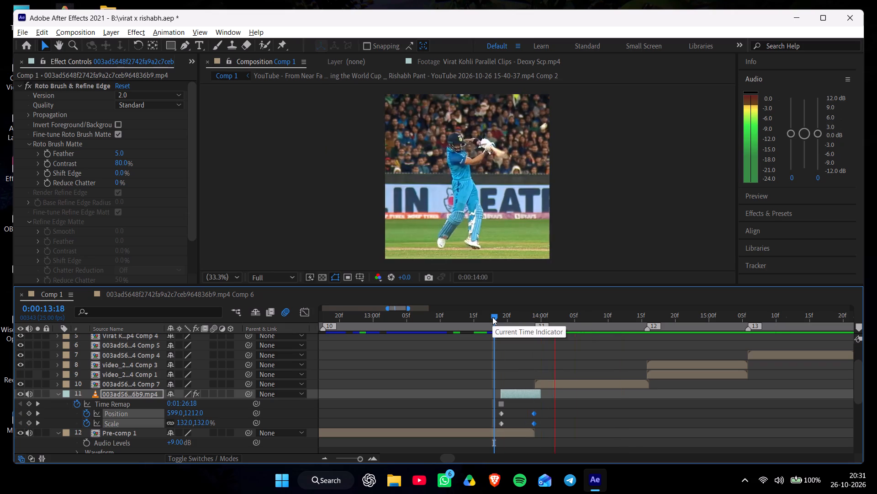
{"action": "left_click", "coordinate": [492, 317]}
{"action": "key", "text": "space"}
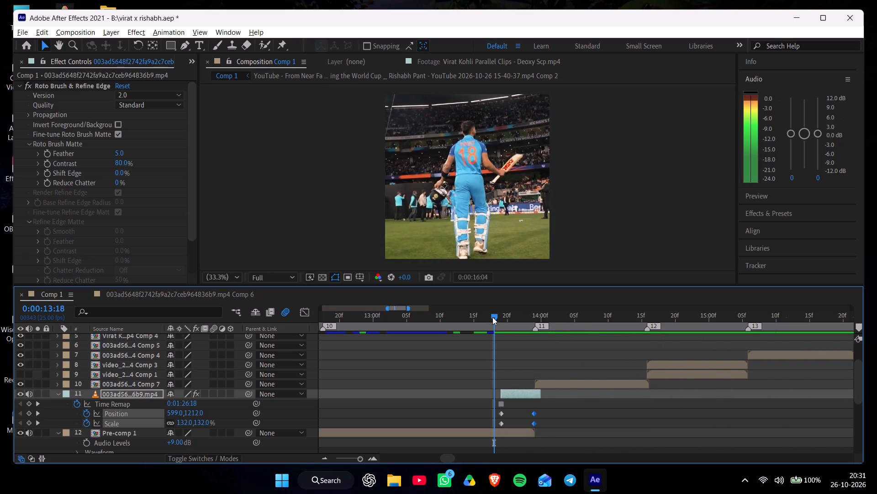
{"action": "key", "text": "space"}
{"action": "left_click", "coordinate": [492, 317]}
{"action": "key", "text": "space"}
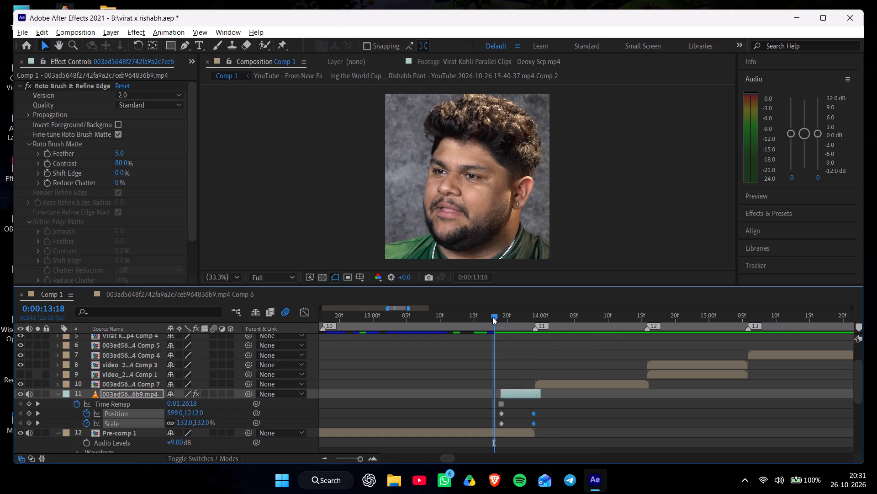
{"action": "left_click_drag", "start_coordinate": [492, 317], "coordinate": [525, 331]}
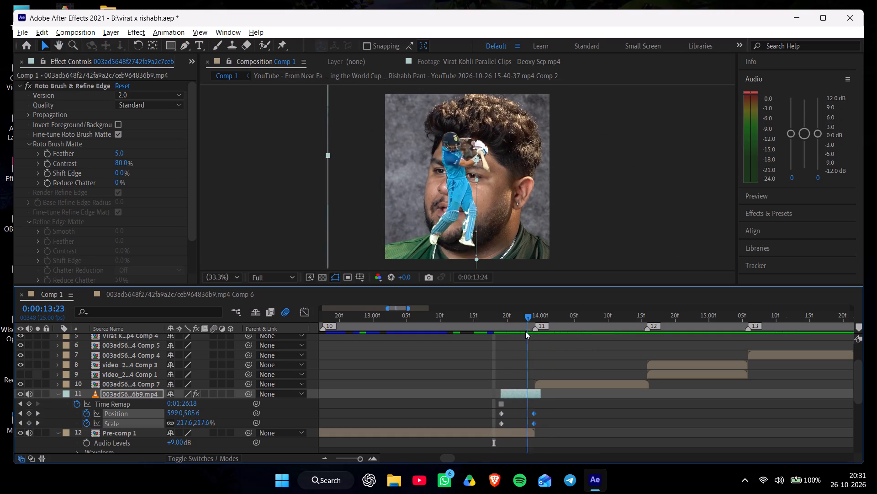
{"action": "left_click_drag", "start_coordinate": [525, 331], "coordinate": [512, 333]}
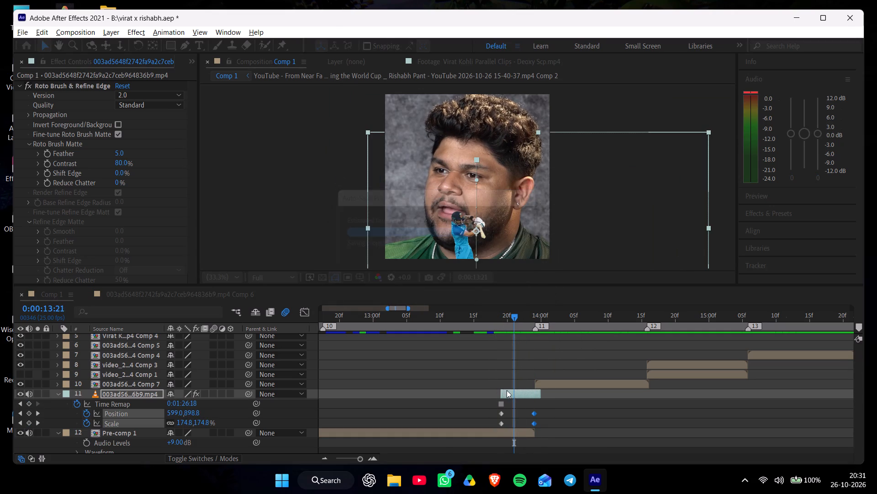
Stretch the batsman clip so it starts earlier, at 0:00:13:16, while its end point stays in place.
{"action": "left_click", "coordinate": [506, 393]}
{"action": "left_click_drag", "start_coordinate": [499, 393], "coordinate": [483, 394], "text": "alt"}
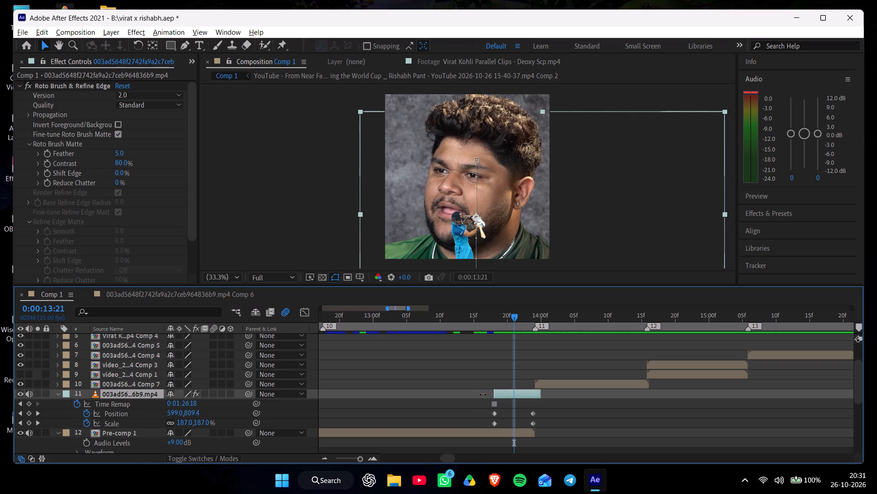
{"action": "left_click_drag", "start_coordinate": [483, 394], "coordinate": [479, 395], "text": "alt"}
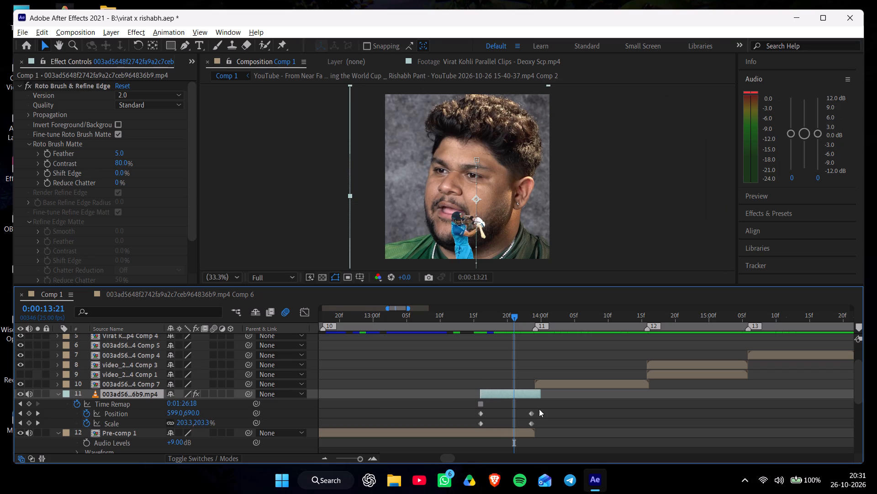
Move the batsman clip's ending Position and Scale keyframes to 0:00:13:23.
{"action": "left_click_drag", "start_coordinate": [538, 409], "coordinate": [527, 429]}
{"action": "left_click", "coordinate": [531, 424]}
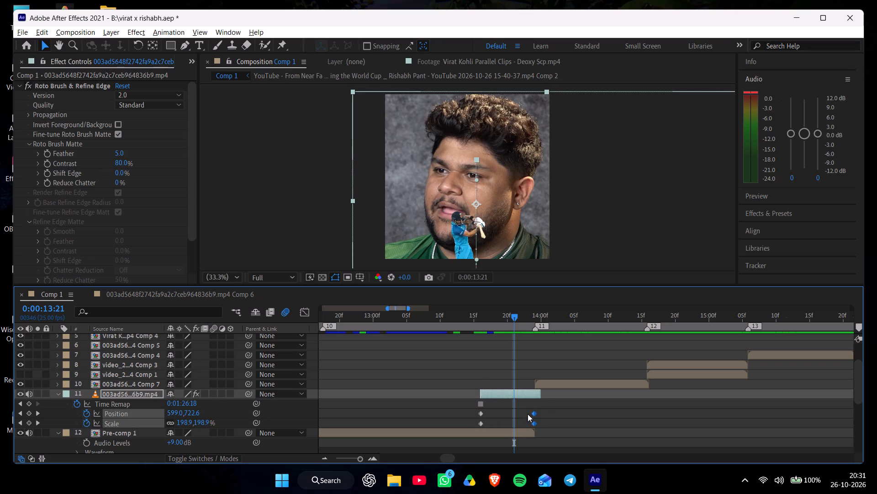
{"action": "left_click_drag", "start_coordinate": [534, 423], "coordinate": [527, 424]}
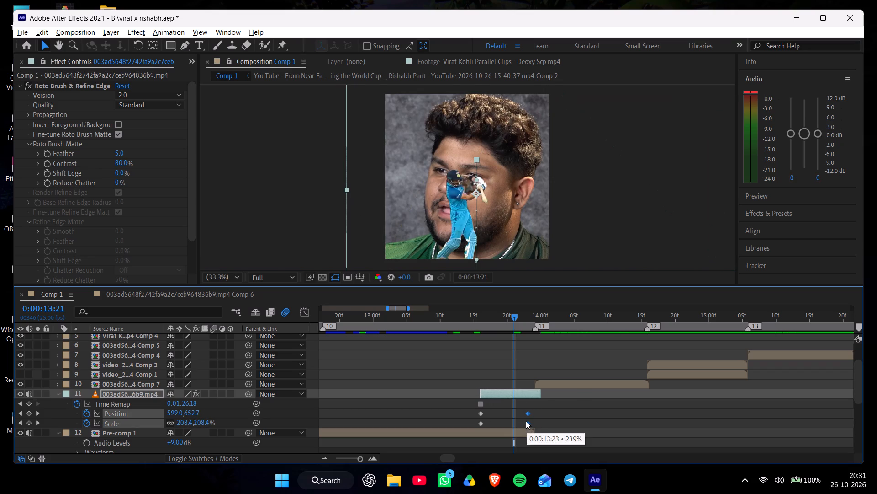
Play back the lengthened batsman animation and the following clips from 0:00:13:15, with the clip's keyframes collapsed.
{"action": "left_click", "coordinate": [472, 317]}
{"action": "key", "text": "space"}
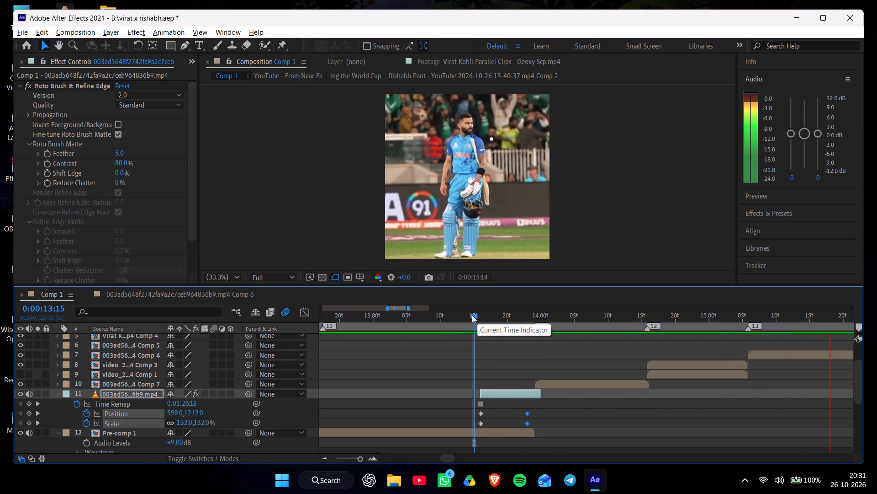
{"action": "key", "text": "u"}
{"action": "left_click", "coordinate": [473, 315]}
{"action": "key", "text": "space"}
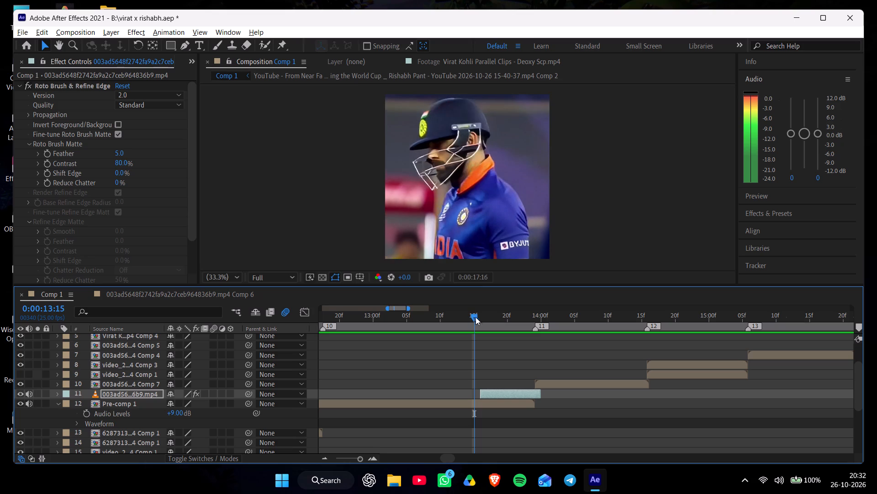
{"action": "left_click", "coordinate": [320, 459]}
{"action": "left_click", "coordinate": [320, 459]}
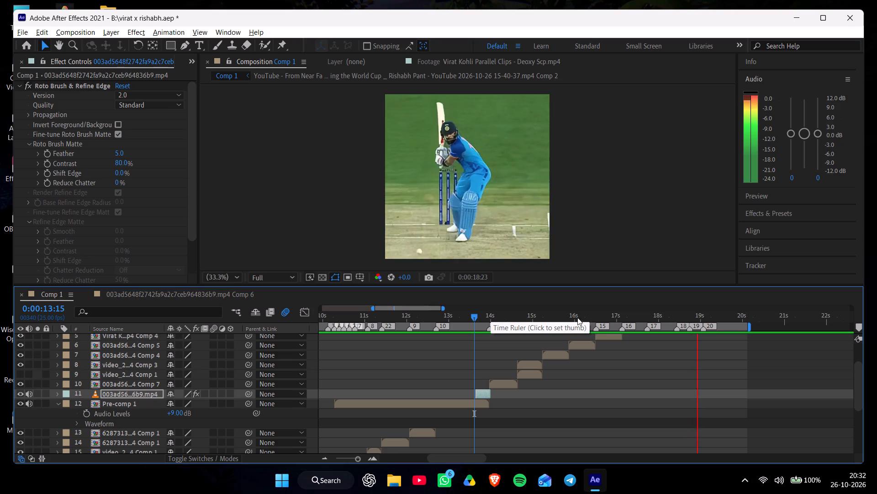
{"action": "left_click_drag", "start_coordinate": [661, 314], "coordinate": [671, 316]}
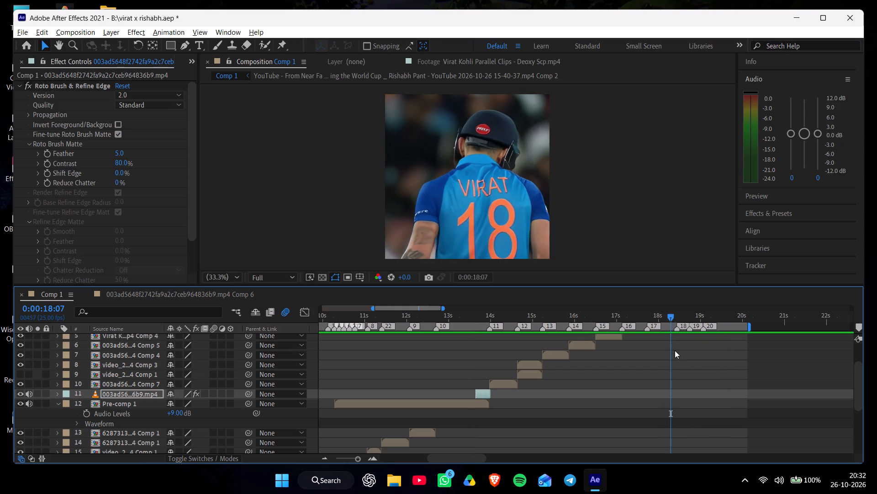
{"action": "left_click", "coordinate": [474, 314]}
{"action": "key", "text": "space"}
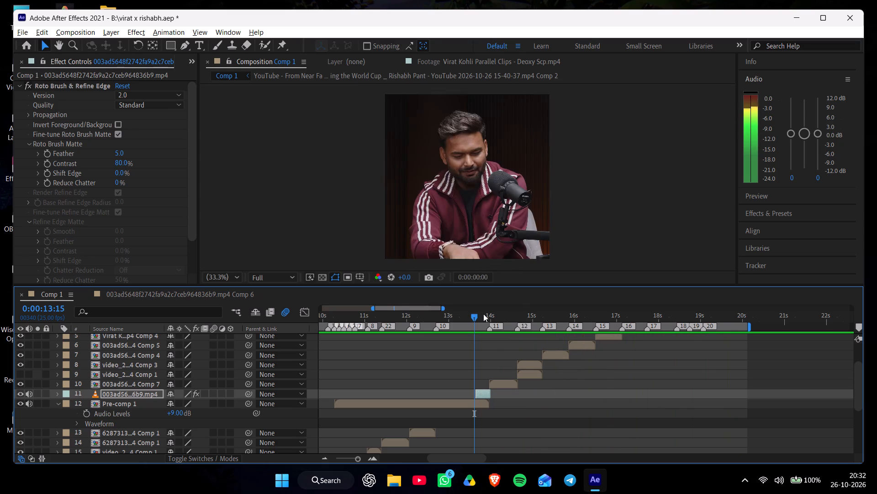
Review the edit by playing it back from 0:00:05:24 through to the batting clip.
{"action": "left_click_drag", "start_coordinate": [483, 314], "coordinate": [446, 325]}
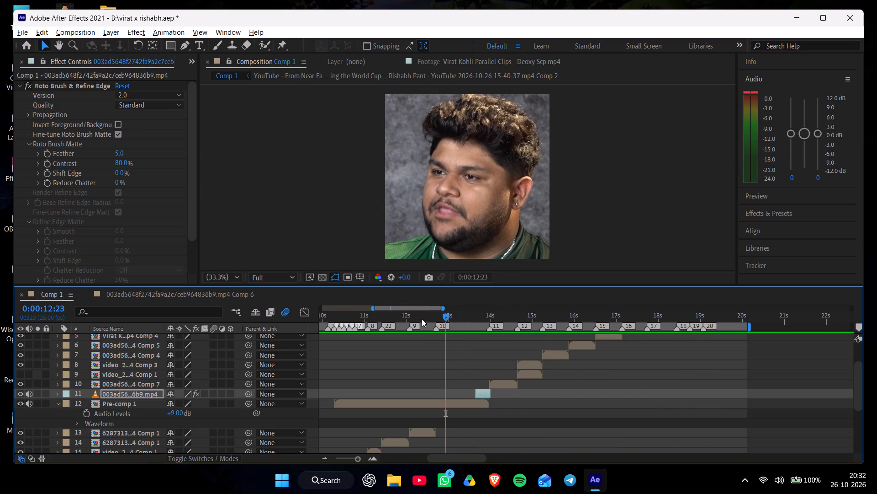
{"action": "left_click_drag", "start_coordinate": [417, 316], "coordinate": [308, 339]}
{"action": "key", "text": "space"}
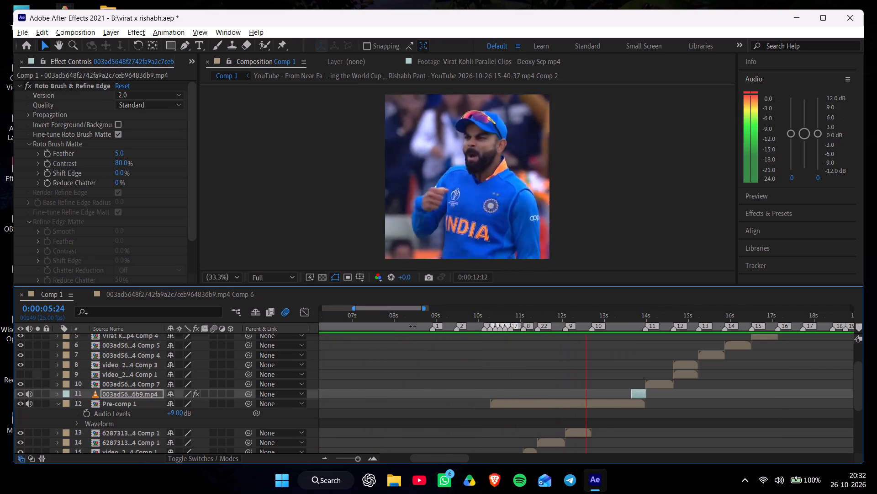
Split the Pre-comp 1 layer at 0:00:12:17 and delete the part before the cut.
{"action": "left_click", "coordinate": [590, 315]}
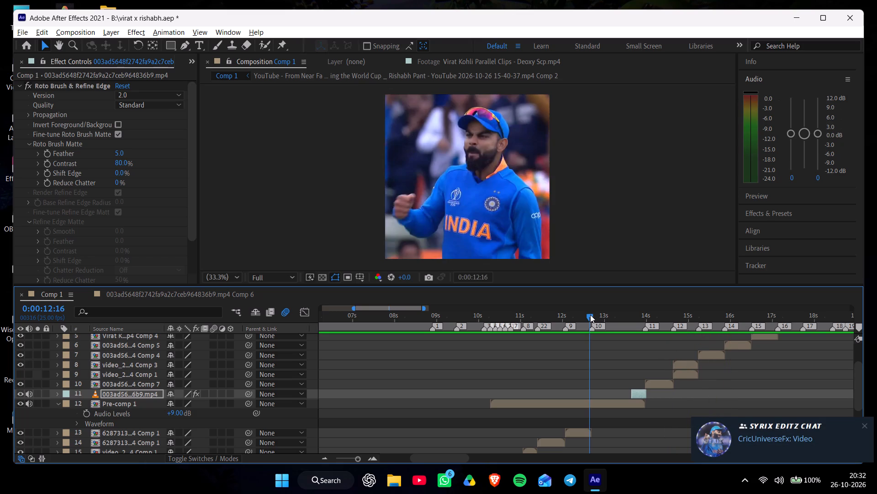
{"action": "key", "text": "space"}
{"action": "left_click", "coordinate": [590, 315]}
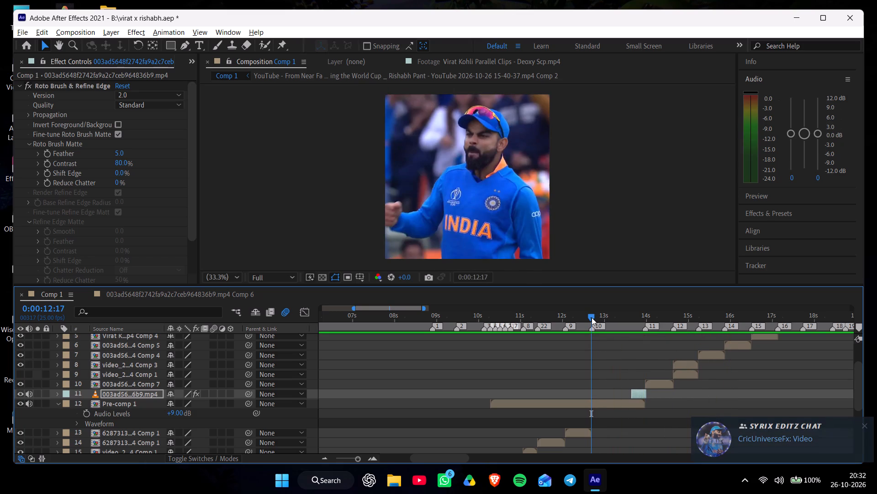
{"action": "key", "text": "space"}
{"action": "left_click", "coordinate": [592, 317]}
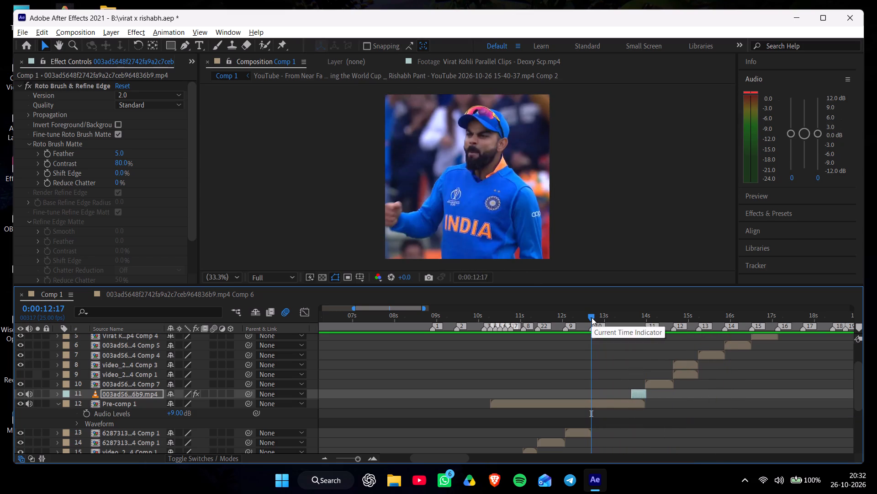
{"action": "left_click", "coordinate": [602, 403]}
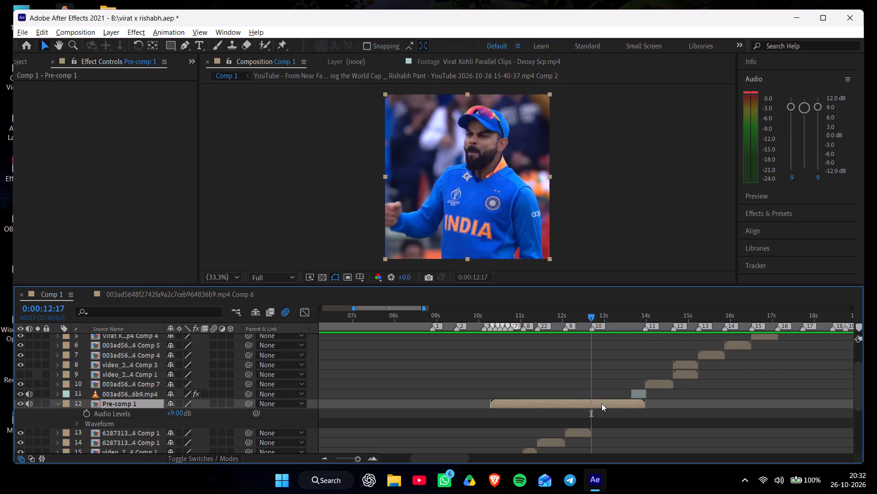
{"action": "key", "text": "ctrl+shift+d"}
{"action": "left_click", "coordinate": [584, 413]}
{"action": "key", "text": "Delete"}
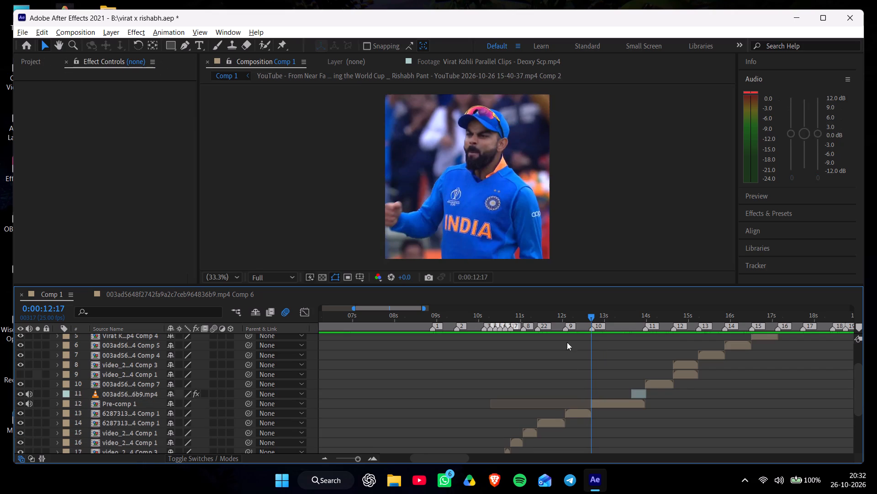
Play back from 0:00:11:23 to check the cut into the trimmed Pre-comp 1 layer.
{"action": "left_click", "coordinate": [560, 316]}
{"action": "key", "text": "space"}
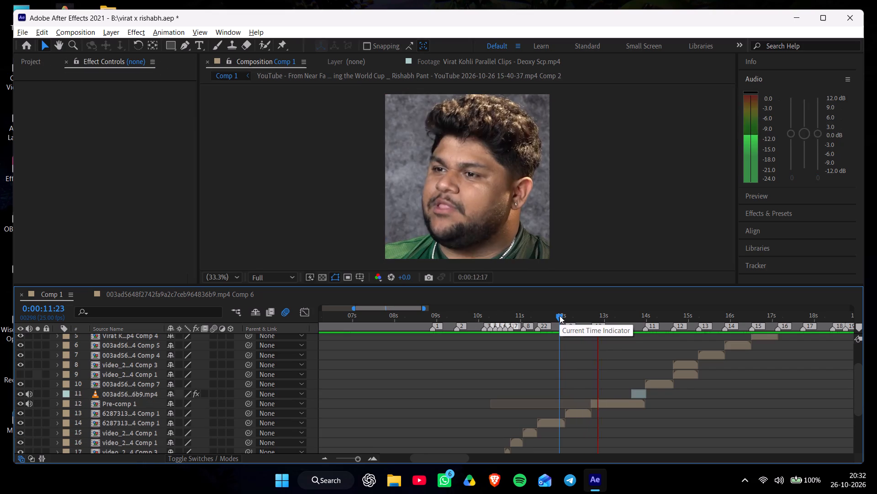
{"action": "left_click", "coordinate": [560, 316]}
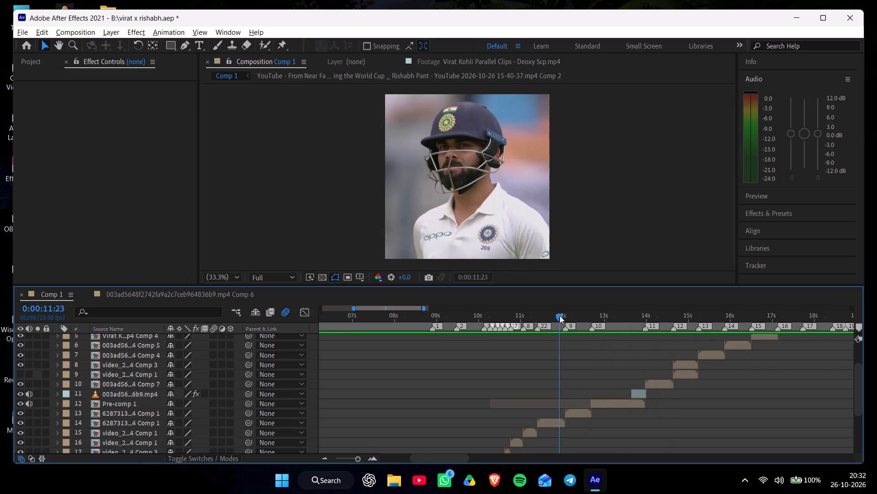
Reveal the videoplayback.webm layer's keyframes and delete the pair of Audio Levels keyframes just after the 10-second mark.
{"action": "scroll", "coordinate": [560, 316], "scroll_direction": "down", "scroll_amount": 2}
{"action": "left_click", "coordinate": [574, 447]}
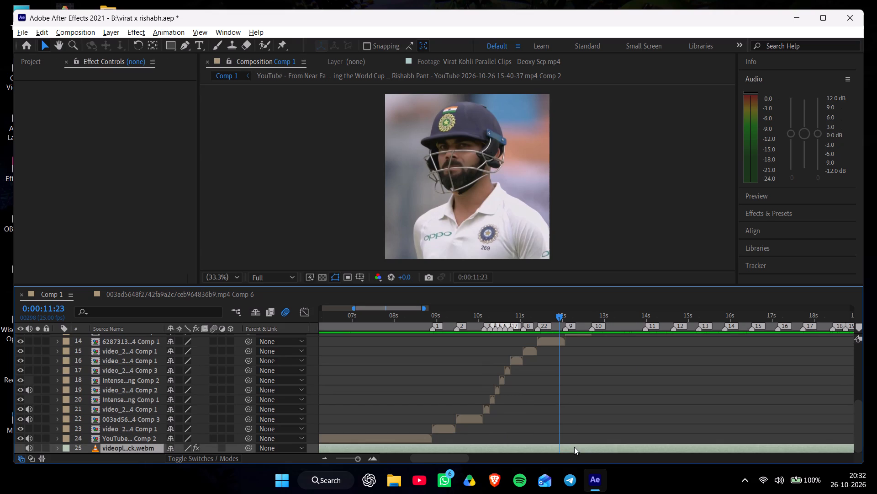
{"action": "key", "text": "u"}
{"action": "scroll", "coordinate": [577, 435], "scroll_direction": "down", "scroll_amount": 1}
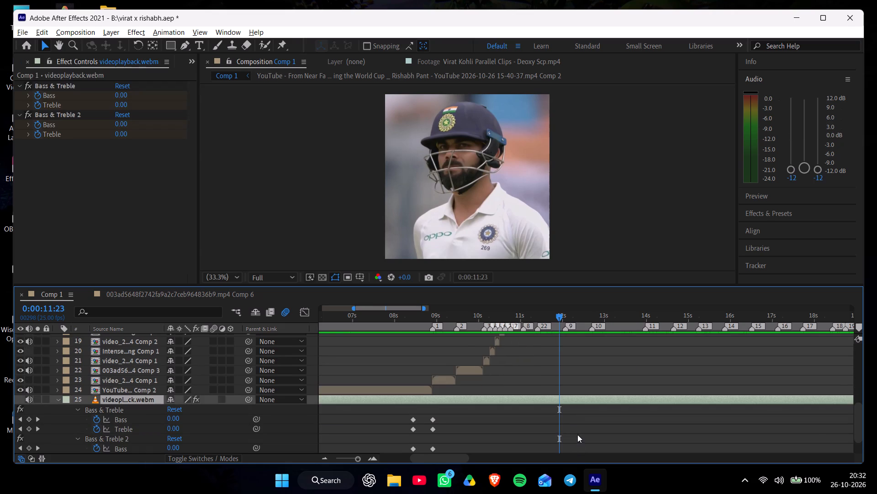
{"action": "scroll", "coordinate": [577, 435], "scroll_direction": "down", "scroll_amount": 1}
{"action": "left_click_drag", "start_coordinate": [578, 313], "coordinate": [590, 318]}
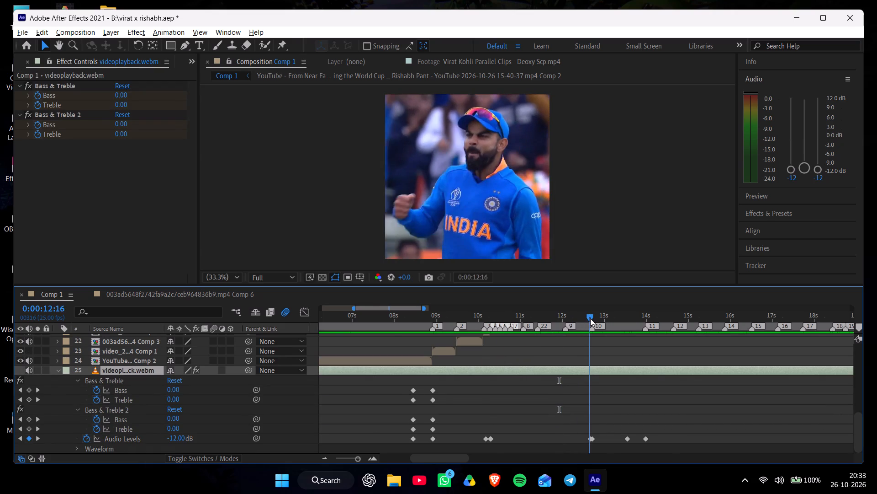
{"action": "left_click_drag", "start_coordinate": [590, 318], "coordinate": [591, 319]}
{"action": "left_click_drag", "start_coordinate": [520, 427], "coordinate": [484, 448]}
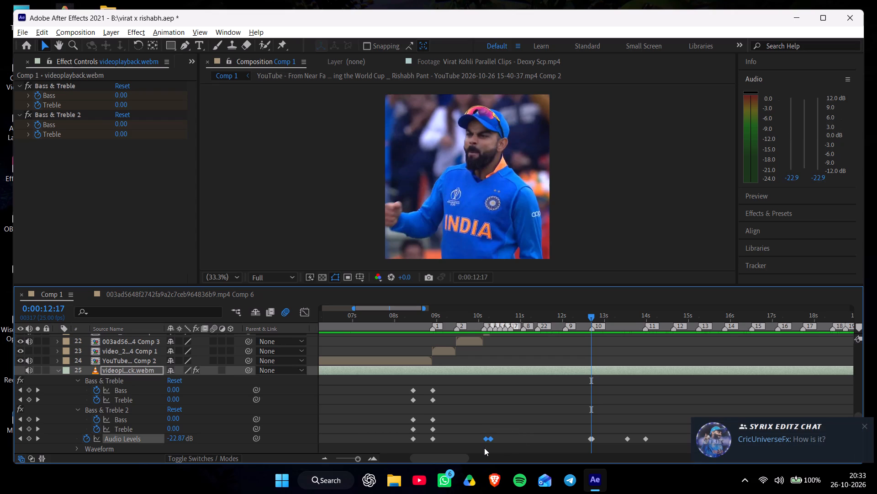
{"action": "key", "text": "Delete"}
Play back from 0:00:09:23 to check the soundtrack level leading into the talking-head shot.
{"action": "left_click", "coordinate": [476, 313]}
{"action": "key", "text": "space"}
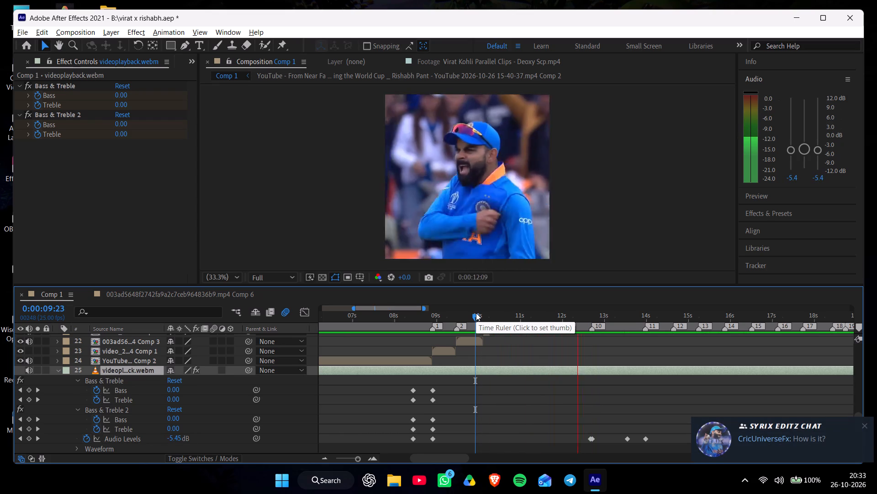
{"action": "left_click", "coordinate": [582, 308]}
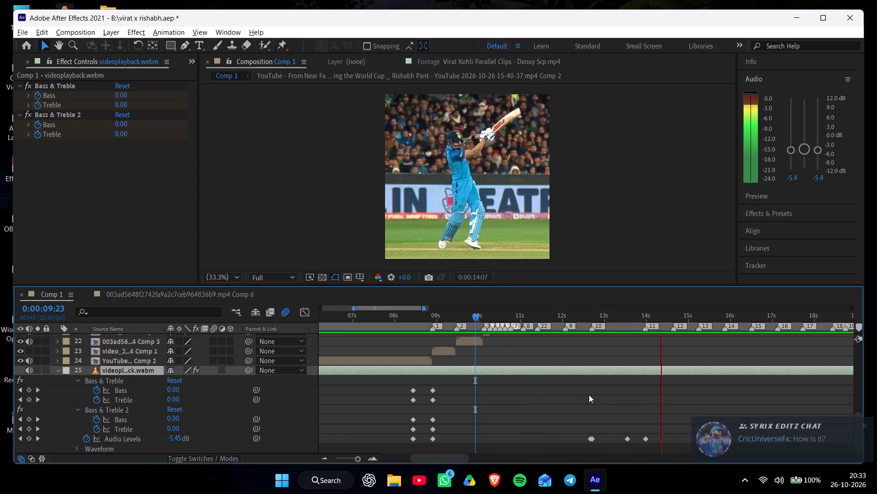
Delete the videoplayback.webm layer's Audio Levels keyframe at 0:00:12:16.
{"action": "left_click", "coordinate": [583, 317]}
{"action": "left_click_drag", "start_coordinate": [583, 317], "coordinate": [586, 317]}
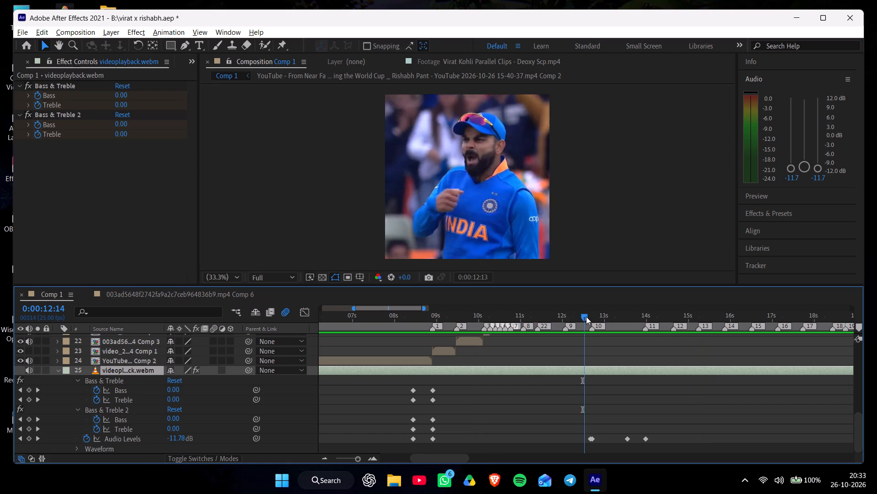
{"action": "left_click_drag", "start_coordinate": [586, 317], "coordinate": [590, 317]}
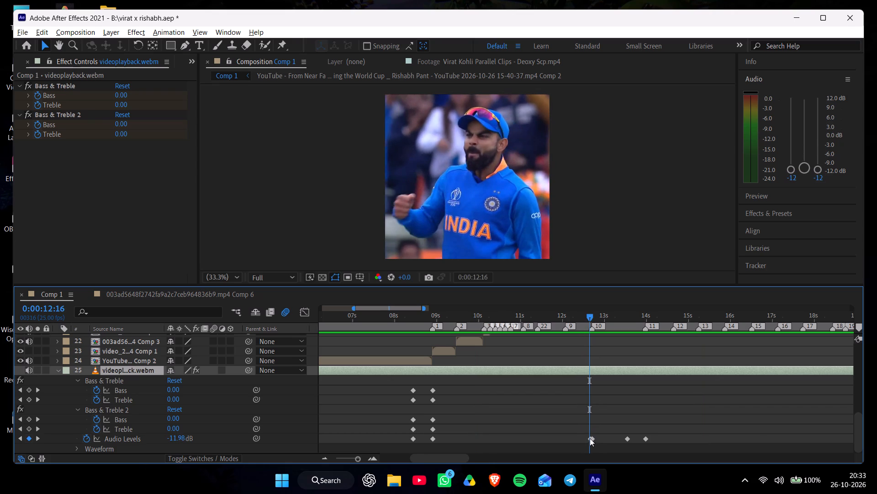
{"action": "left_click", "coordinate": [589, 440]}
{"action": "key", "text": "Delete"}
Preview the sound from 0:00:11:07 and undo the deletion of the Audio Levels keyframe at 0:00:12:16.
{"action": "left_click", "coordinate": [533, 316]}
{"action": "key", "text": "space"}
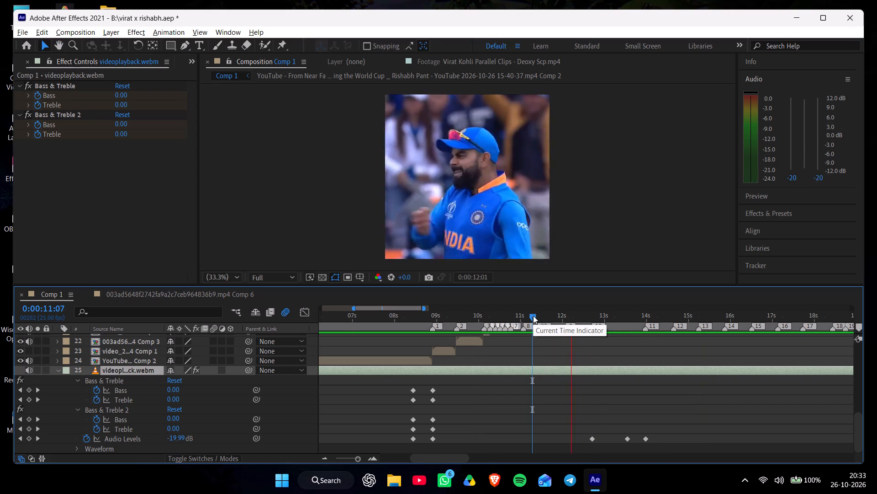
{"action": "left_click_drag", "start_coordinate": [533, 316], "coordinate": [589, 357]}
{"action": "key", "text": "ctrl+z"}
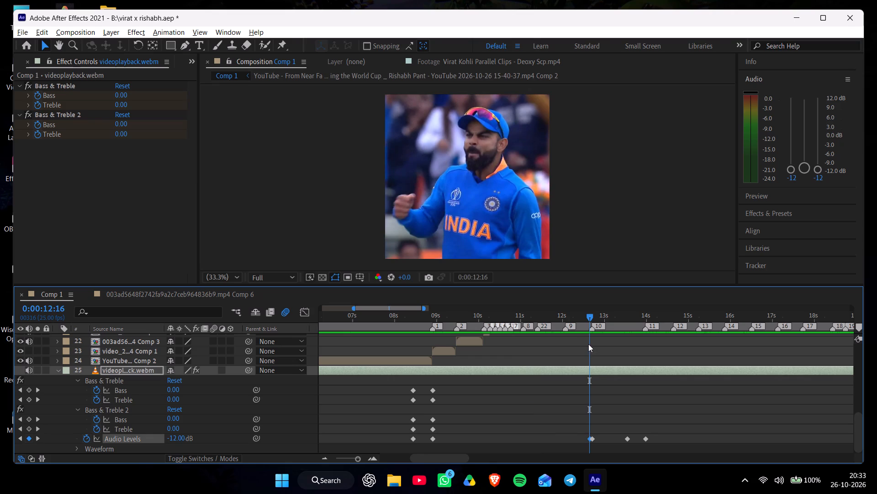
Set the videoplayback.webm layer's Audio Levels keyframe at 0:00:12:16 to -3 dB, matching the keyframe at 0:00:08:23.
{"action": "left_click", "coordinate": [589, 440]}
{"action": "left_click", "coordinate": [432, 439]}
{"action": "key", "text": "ctrl+z"}
{"action": "left_click_drag", "start_coordinate": [444, 315], "coordinate": [432, 320]}
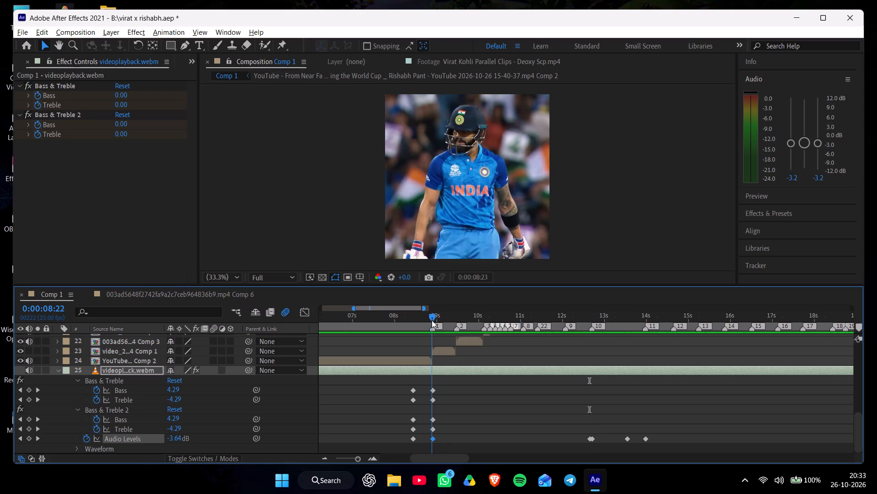
{"action": "left_click_drag", "start_coordinate": [432, 320], "coordinate": [433, 321]}
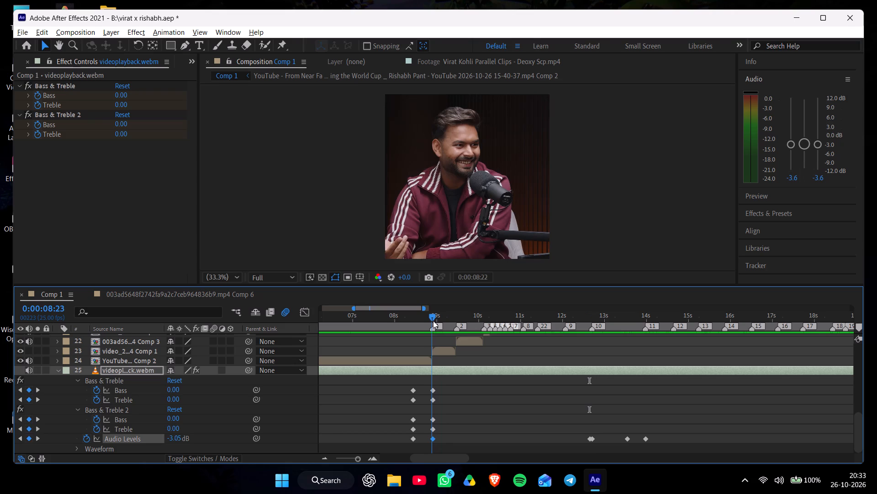
{"action": "left_click_drag", "start_coordinate": [433, 321], "coordinate": [588, 451]}
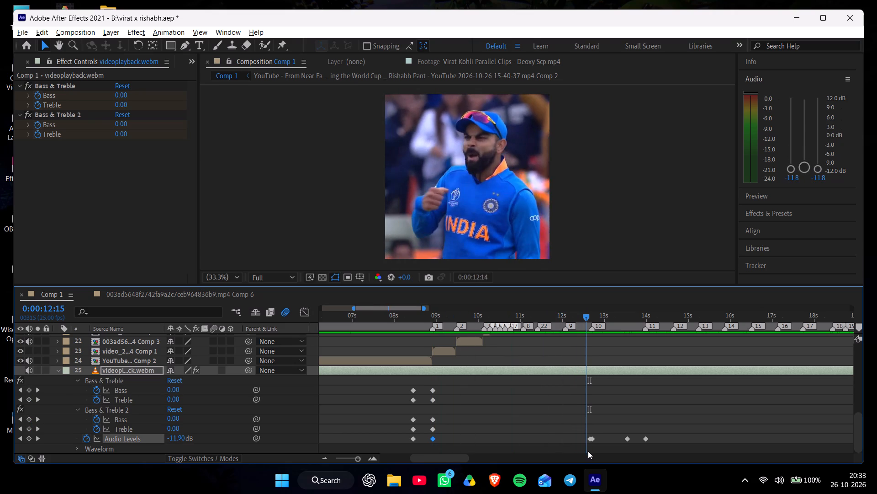
{"action": "left_click_drag", "start_coordinate": [588, 451], "coordinate": [589, 451]}
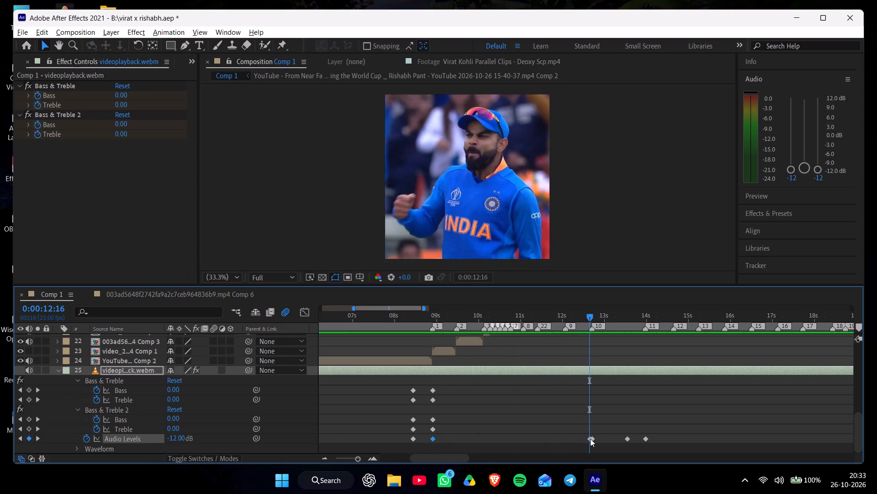
{"action": "left_click", "coordinate": [590, 439]}
{"action": "left_click", "coordinate": [182, 439]}
{"action": "type", "text": "-3"}
{"action": "key", "text": "Return"}
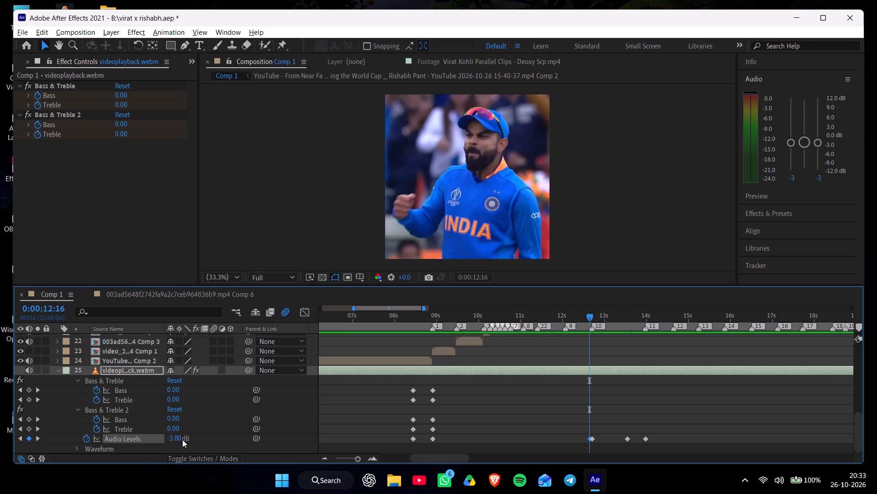
Play back from 0:00:12:02 and from 0:00:11:17 to check the soundtrack level going into the talking-head shot.
{"action": "left_click", "coordinate": [566, 311]}
{"action": "key", "text": "space"}
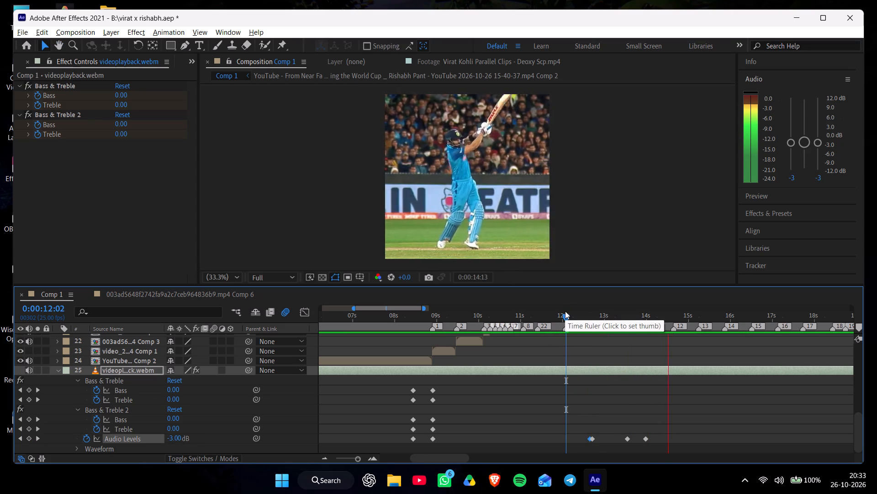
{"action": "left_click_drag", "start_coordinate": [565, 314], "coordinate": [556, 315]}
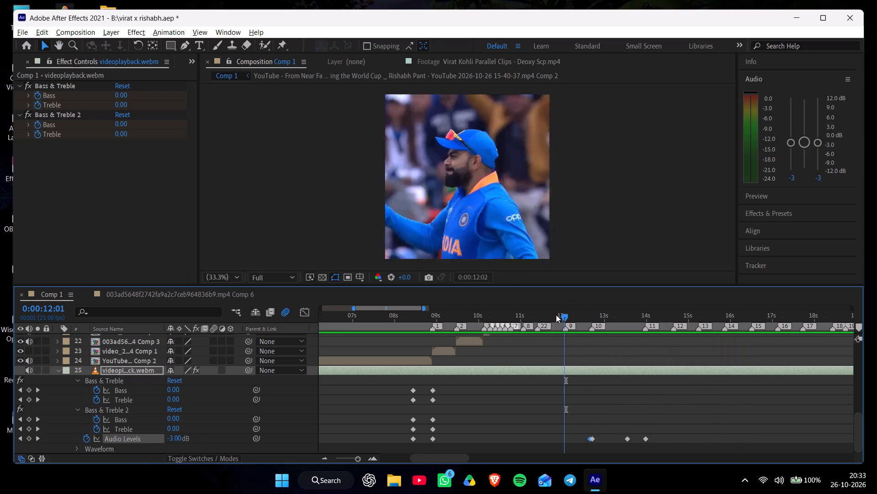
{"action": "left_click_drag", "start_coordinate": [556, 315], "coordinate": [548, 315]}
{"action": "key", "text": "space"}
{"action": "key", "text": "space"}
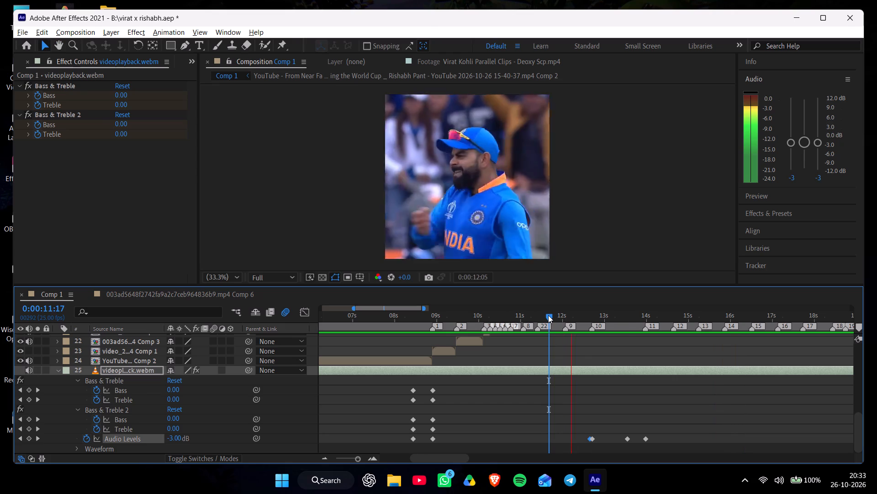
Copy the Bass and Treble keyframes of both Bass & Treble effects from 0:00:08:23 and paste them at 0:00:12:16.
{"action": "left_click_drag", "start_coordinate": [548, 315], "coordinate": [588, 345]}
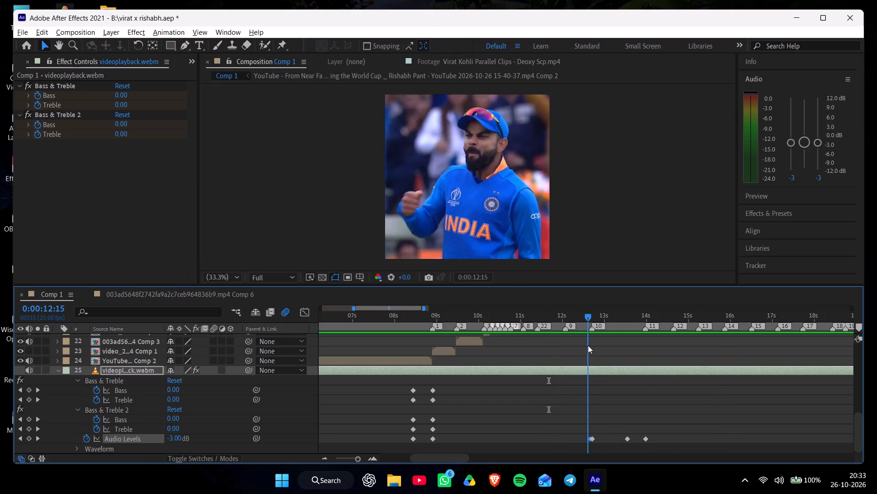
{"action": "left_click_drag", "start_coordinate": [588, 345], "coordinate": [589, 346]}
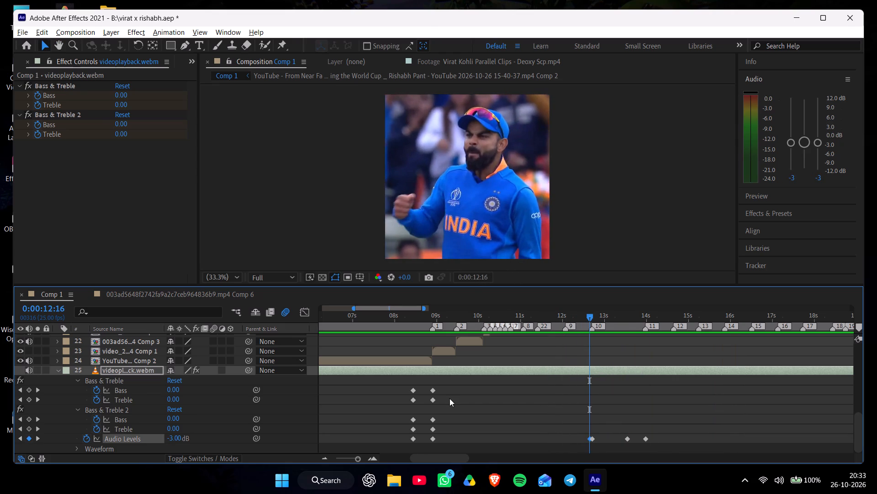
{"action": "left_click_drag", "start_coordinate": [441, 386], "coordinate": [431, 428]}
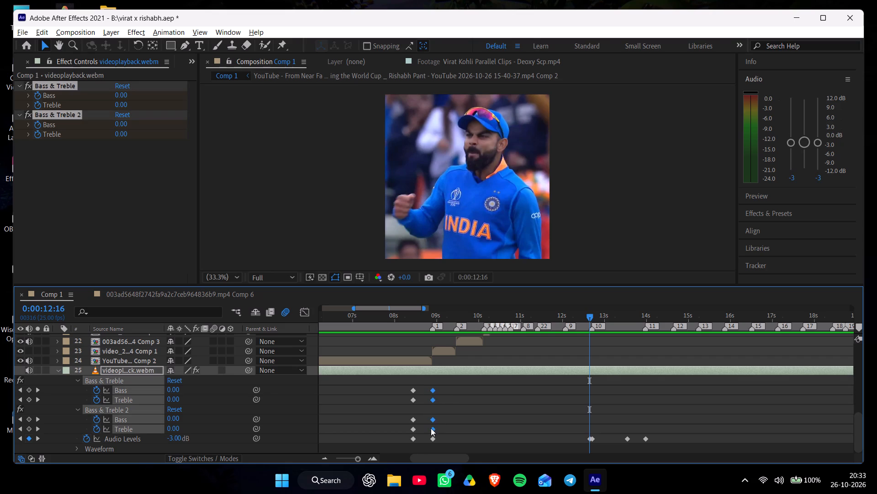
{"action": "key", "text": "ctrl+c"}
{"action": "key", "text": "ctrl+v"}
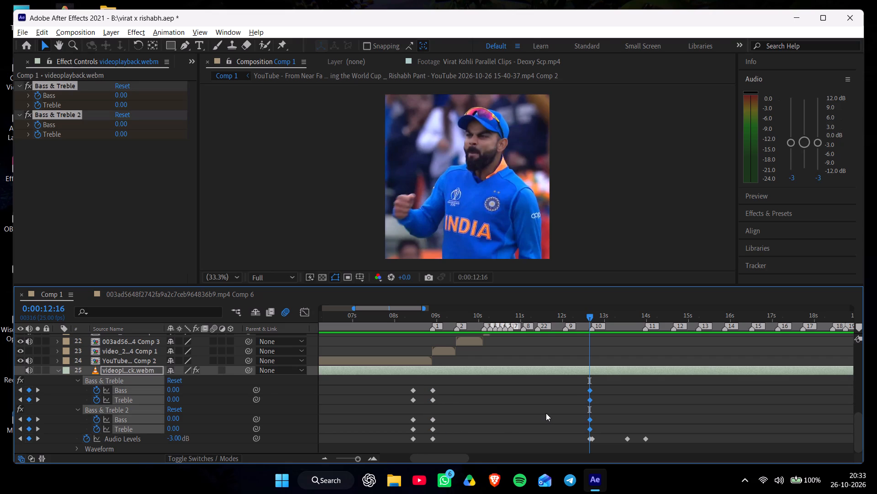
Copy both effects' first Bass 100 and Treble -100 keyframes, before 0:00:08:23, and paste them at 0:00:12:17 and 0:00:13:13.
{"action": "left_click_drag", "start_coordinate": [420, 383], "coordinate": [411, 430]}
{"action": "key", "text": "ctrl+c"}
{"action": "left_click", "coordinate": [590, 317]}
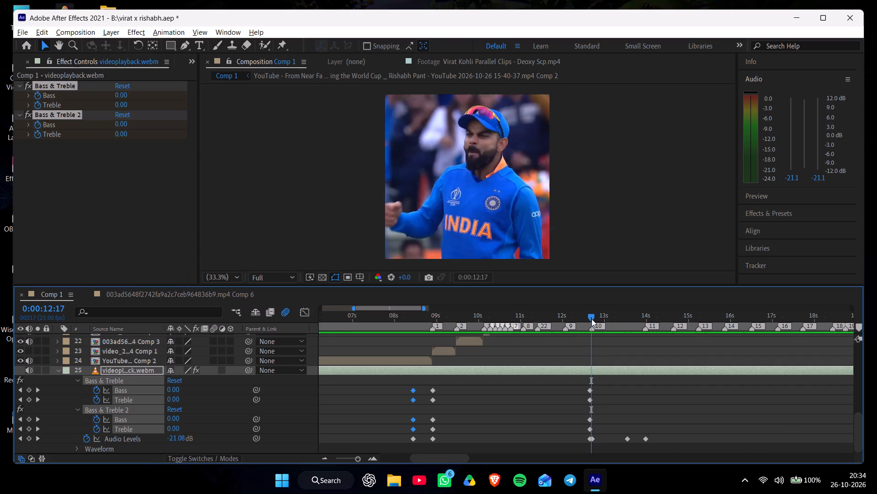
{"action": "key", "text": "ctrl+v"}
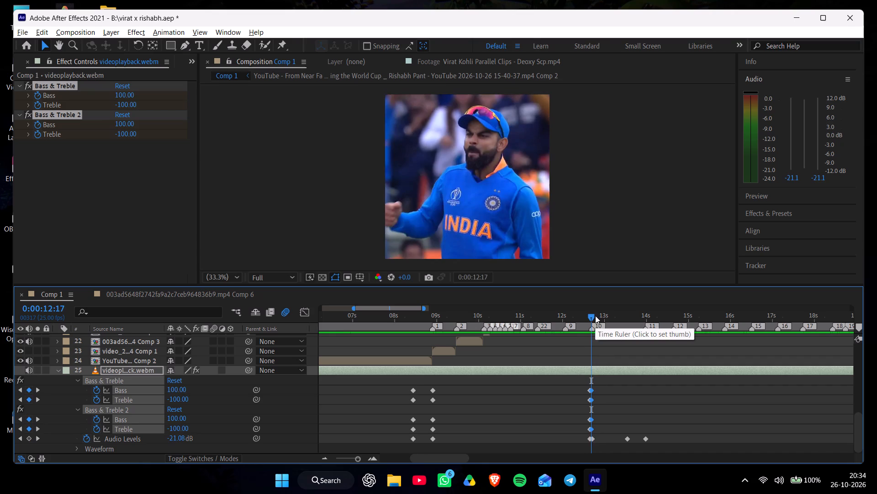
{"action": "left_click_drag", "start_coordinate": [591, 316], "coordinate": [628, 348]}
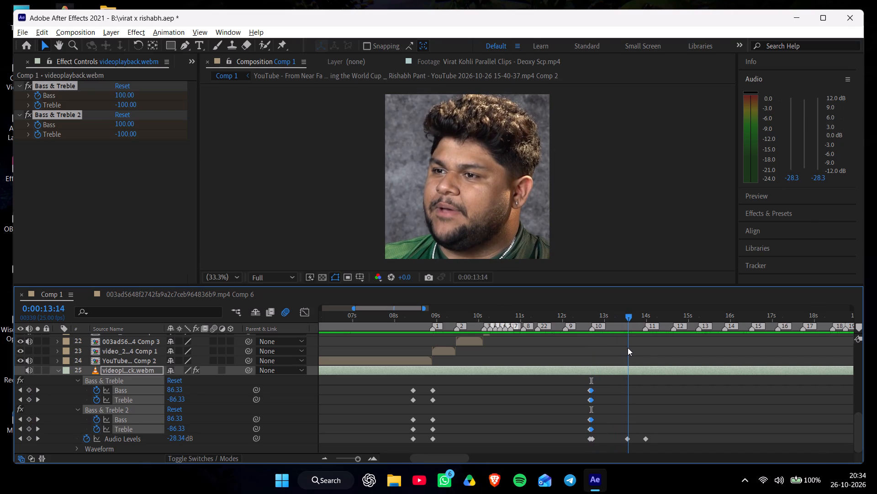
{"action": "left_click_drag", "start_coordinate": [628, 348], "coordinate": [627, 349]}
{"action": "key", "text": "ctrl+v"}
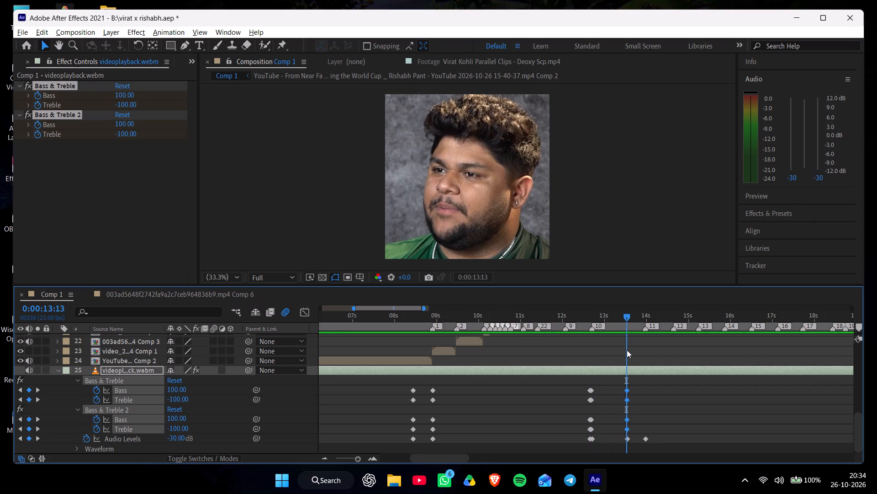
Copy both effects' Bass and Treble keyframes of 0.00 at 0:00:12:16 and paste them at 0:00:13:24.
{"action": "left_click_drag", "start_coordinate": [584, 382], "coordinate": [590, 400]}
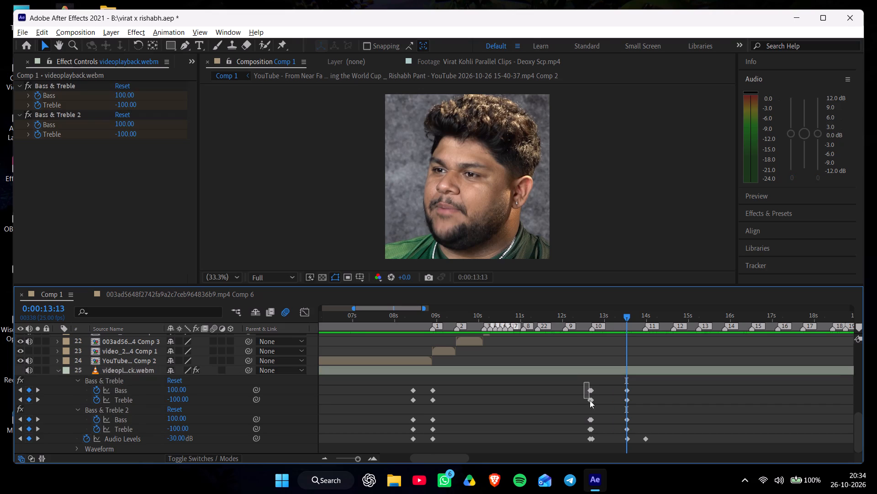
{"action": "left_click_drag", "start_coordinate": [590, 400], "coordinate": [590, 435]}
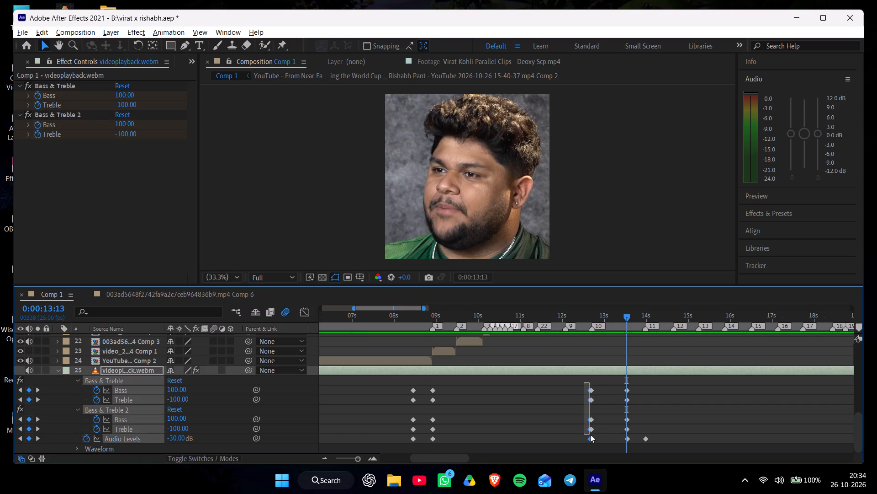
{"action": "left_click_drag", "start_coordinate": [590, 435], "coordinate": [590, 431]}
{"action": "key", "text": "ctrl+c"}
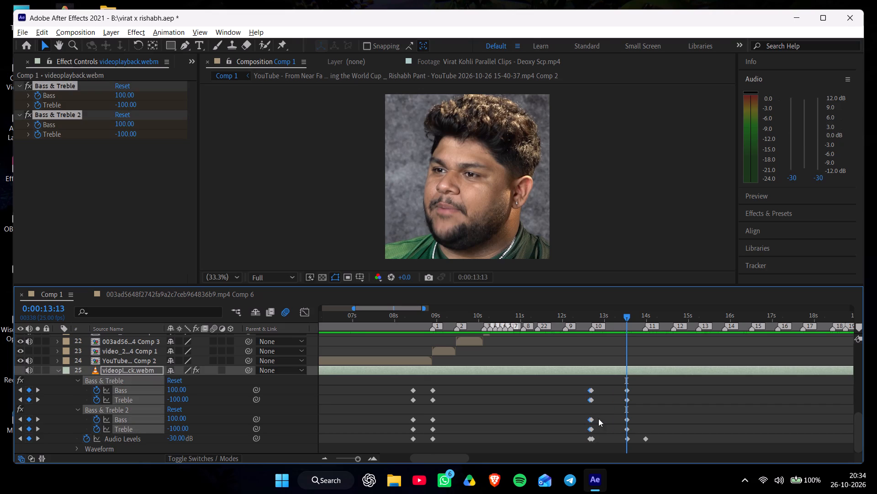
{"action": "left_click_drag", "start_coordinate": [640, 317], "coordinate": [645, 322]}
{"action": "key", "text": "ctrl+v"}
Move the Bass, Treble and Audio Levels keyframes around 0:00:13:24 earlier together, to 0:00:13:22.
{"action": "left_click_drag", "start_coordinate": [650, 382], "coordinate": [640, 424]}
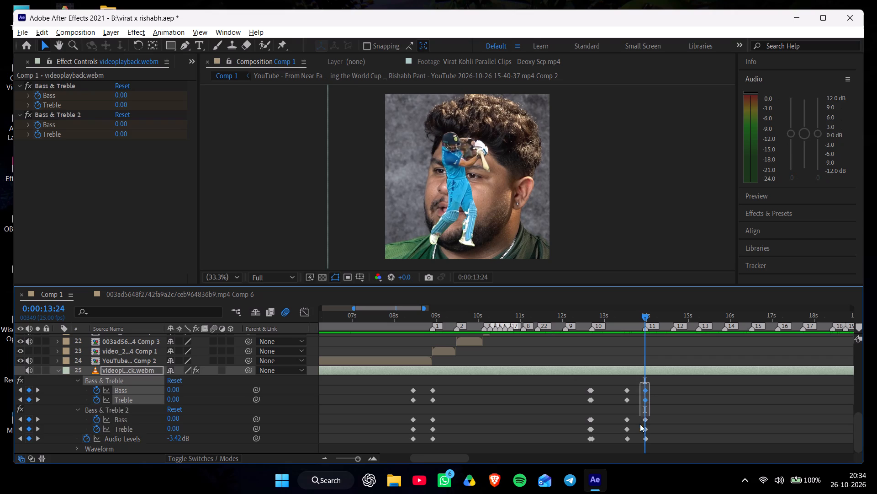
{"action": "left_click_drag", "start_coordinate": [640, 424], "coordinate": [639, 449]}
{"action": "left_click", "coordinate": [646, 439]}
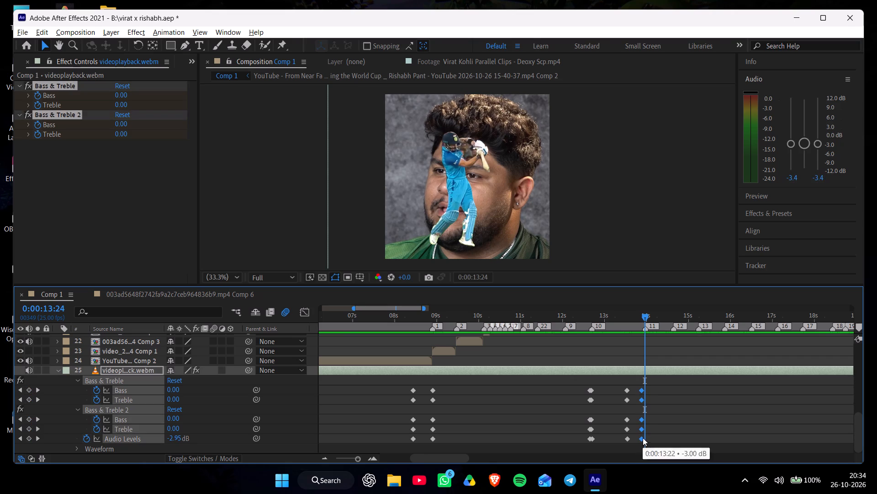
Play back from about the 12-second mark to check the muffled soundtrack under the talking-head shot.
{"action": "left_click", "coordinate": [567, 314]}
{"action": "key", "text": "space"}
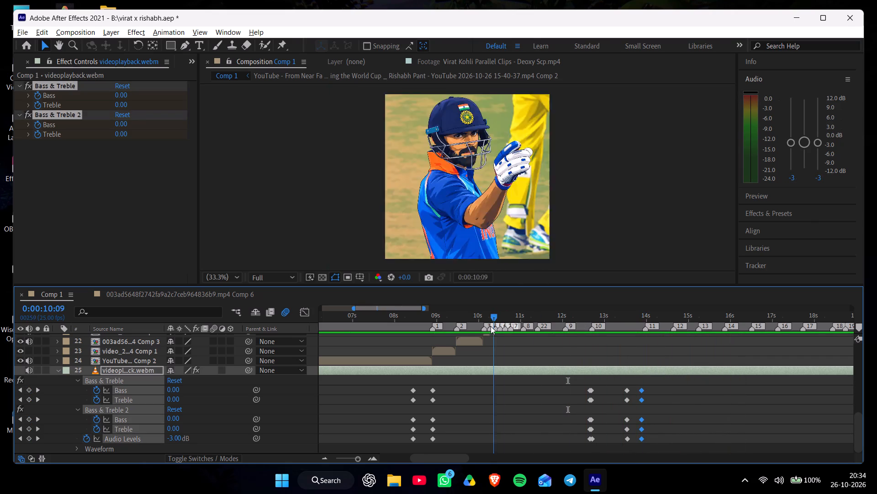
Collapse the videoplayback.webm layer's keyframes and review Comp 1 from the start, returning to the cut at 0:00:08:22.
{"action": "key", "text": "u"}
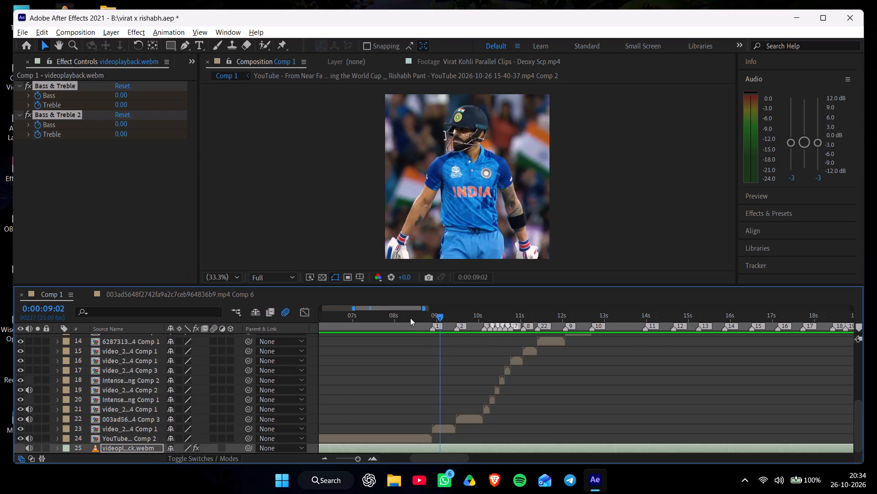
{"action": "left_click_drag", "start_coordinate": [410, 318], "coordinate": [211, 361]}
{"action": "key", "text": "space"}
{"action": "key", "text": "space"}
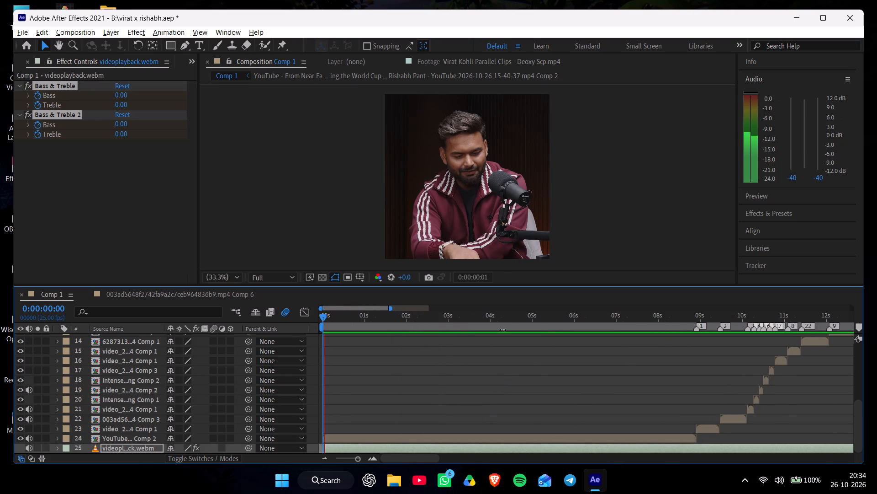
{"action": "left_click_drag", "start_coordinate": [618, 311], "coordinate": [695, 370]}
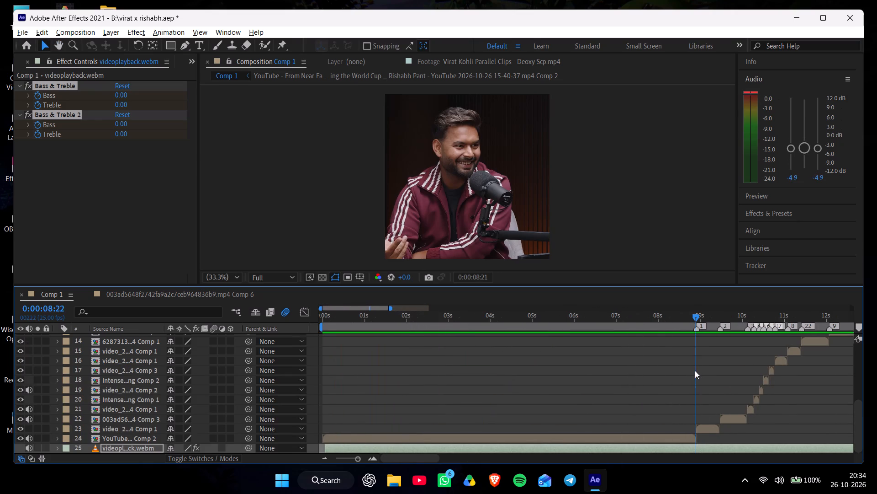
{"action": "left_click_drag", "start_coordinate": [695, 370], "coordinate": [698, 372]}
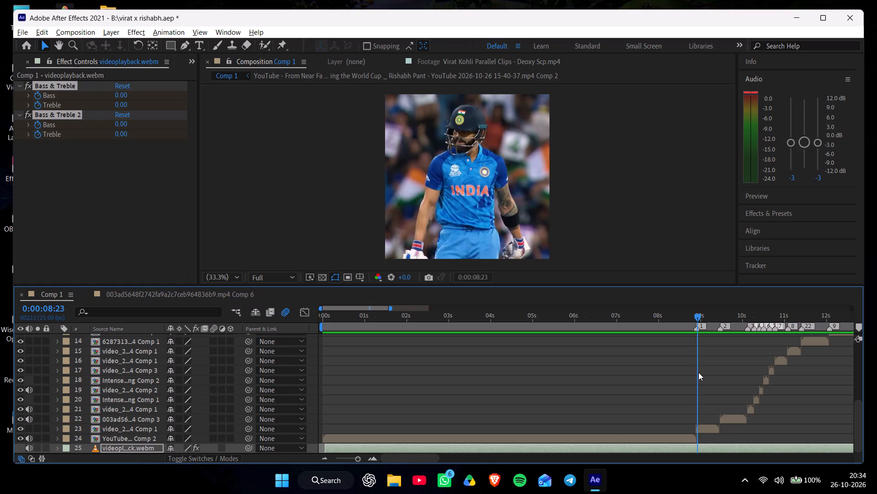
{"action": "left_click_drag", "start_coordinate": [698, 372], "coordinate": [839, 397]}
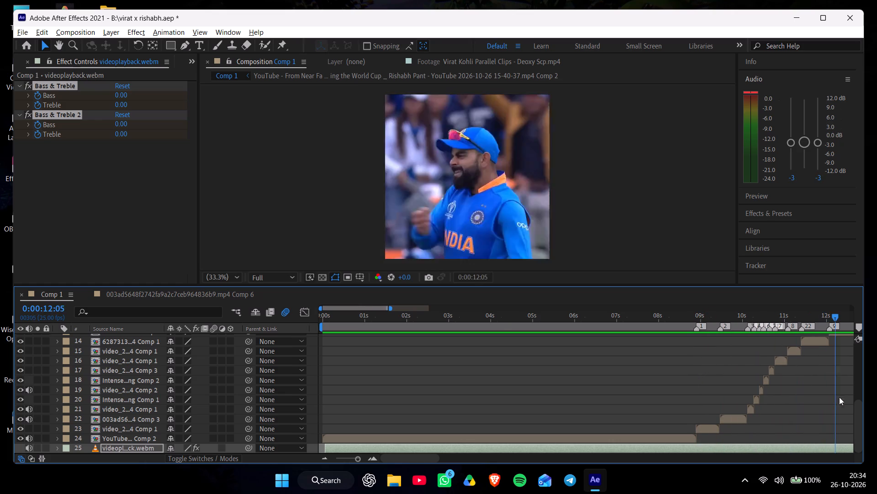
{"action": "left_click_drag", "start_coordinate": [839, 397], "coordinate": [656, 408]}
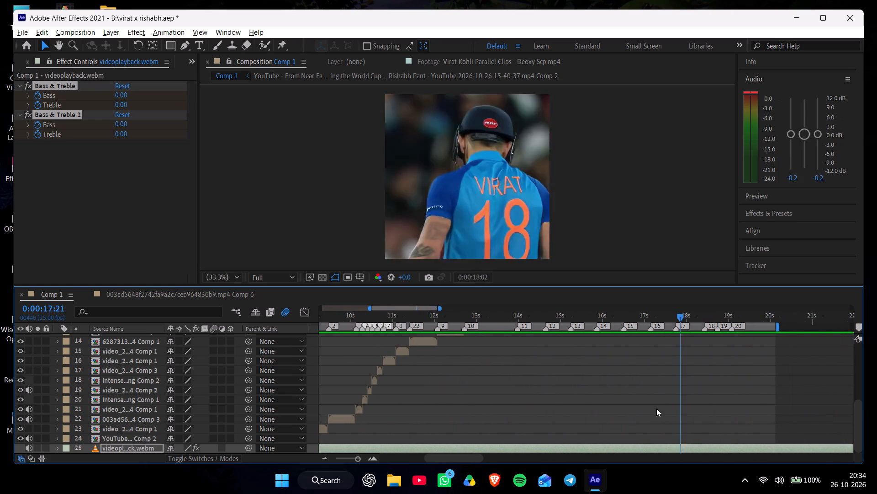
{"action": "left_click_drag", "start_coordinate": [656, 408], "coordinate": [376, 451]}
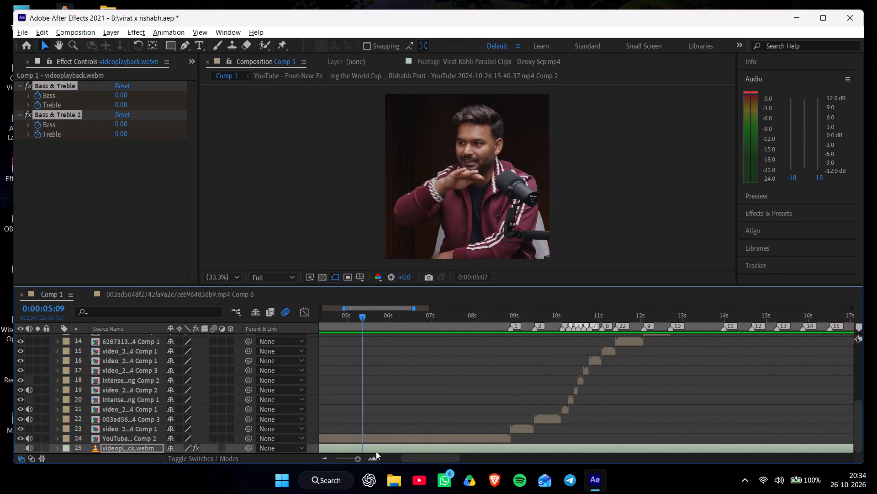
{"action": "left_click_drag", "start_coordinate": [376, 451], "coordinate": [510, 462]}
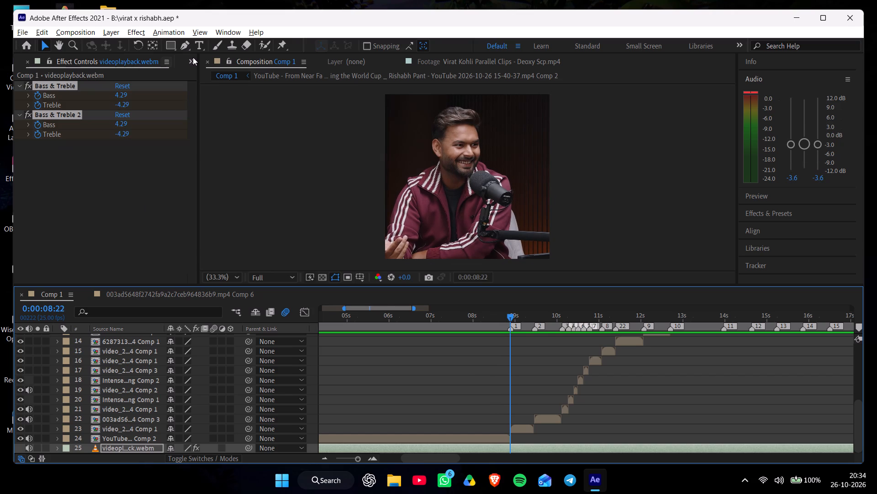
Try to import the cc jaws transition After Effects project from the Downloads folder into the current project.
{"action": "left_click", "coordinate": [193, 57]}
{"action": "left_click", "coordinate": [202, 74]}
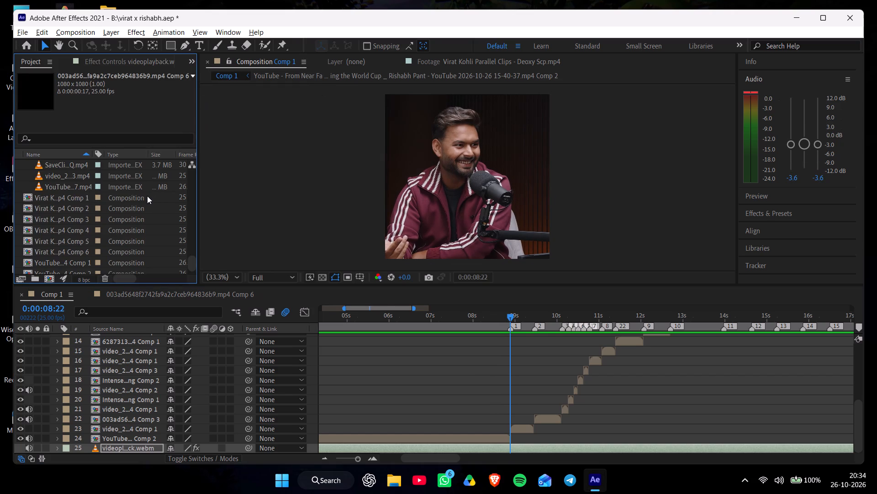
{"action": "key", "text": "ctrl+i"}
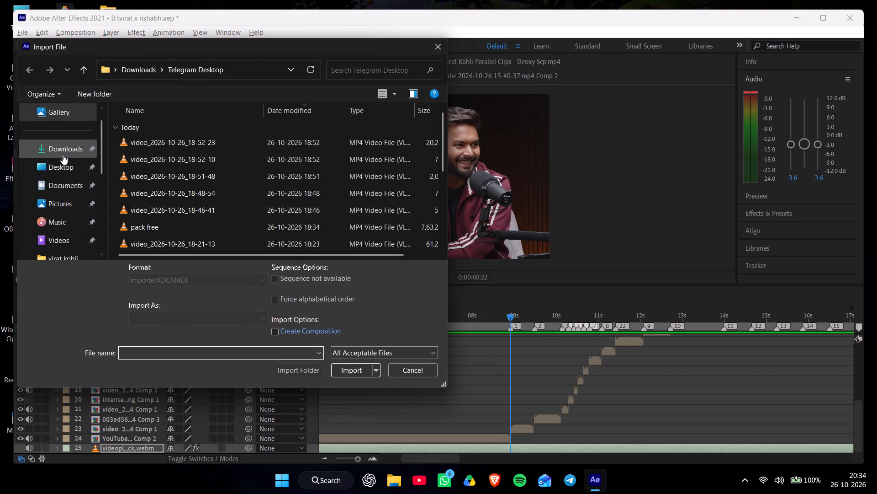
{"action": "left_click", "coordinate": [63, 155]}
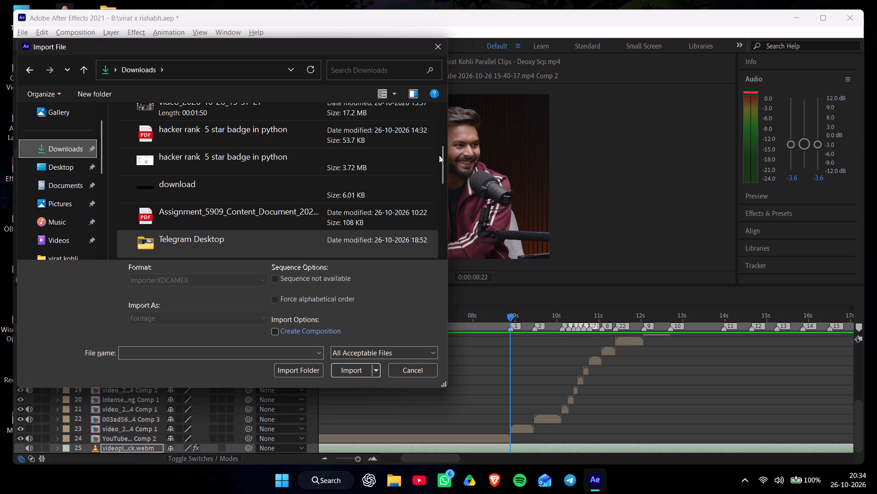
{"action": "left_click_drag", "start_coordinate": [441, 154], "coordinate": [439, 131]}
{"action": "left_click", "coordinate": [265, 188]}
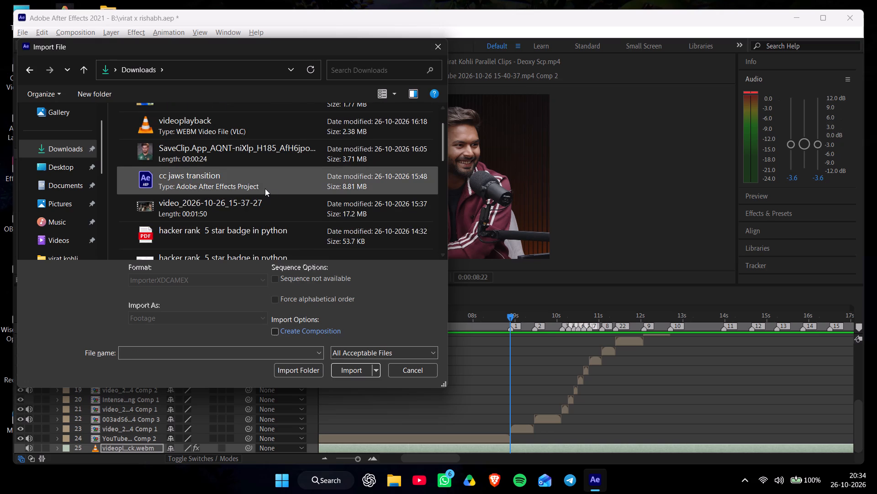
{"action": "left_click", "coordinate": [341, 375]}
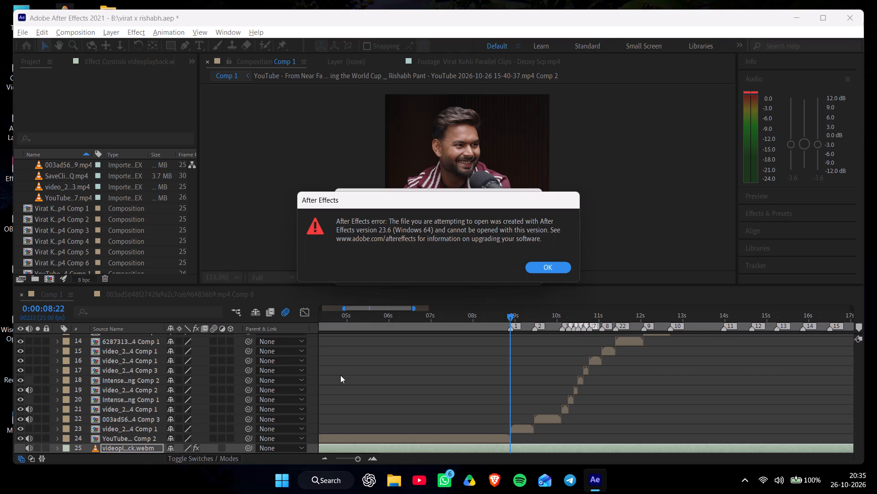
{"action": "left_click", "coordinate": [534, 268]}
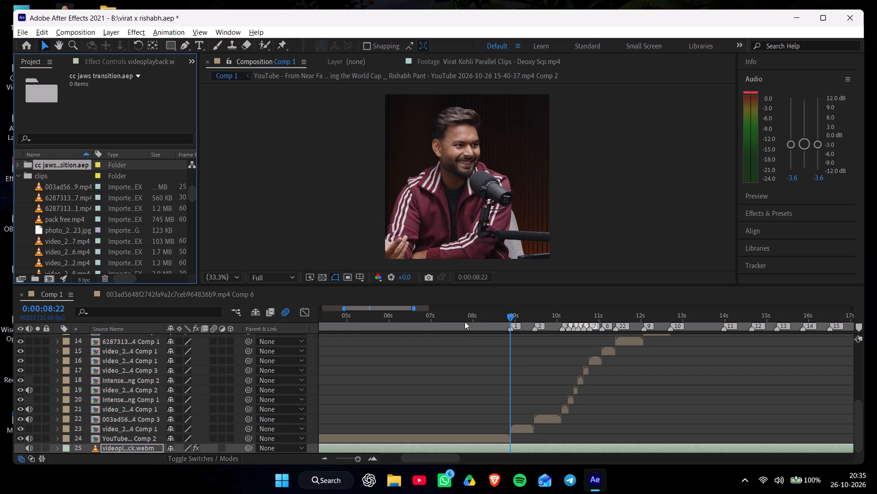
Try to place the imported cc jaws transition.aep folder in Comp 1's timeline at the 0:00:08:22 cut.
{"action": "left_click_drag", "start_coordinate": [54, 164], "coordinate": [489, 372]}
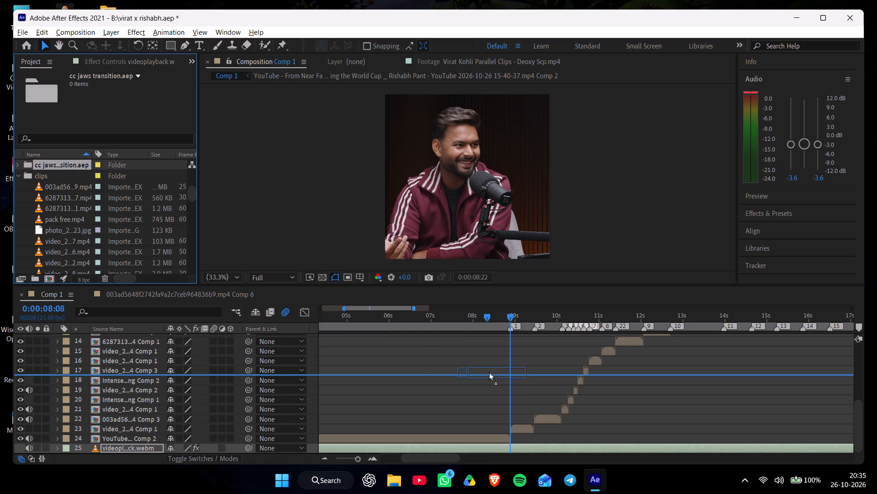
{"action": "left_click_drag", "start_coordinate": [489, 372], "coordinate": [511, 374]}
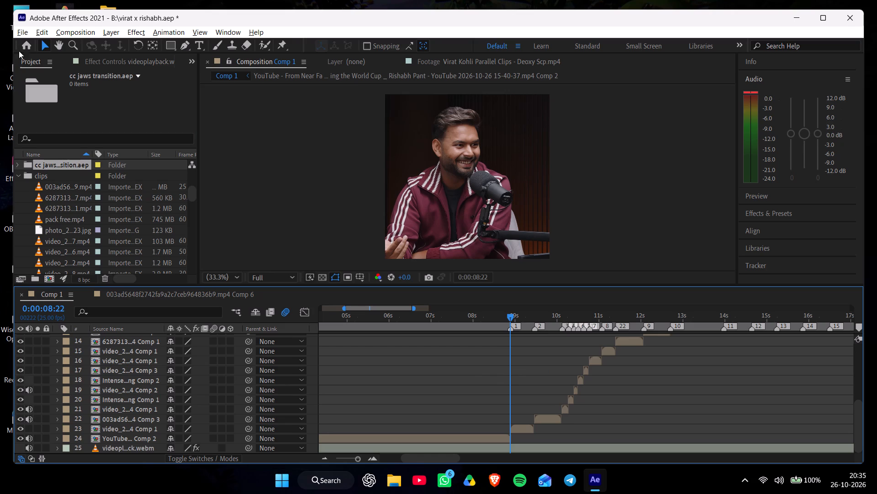
Save the virat x rishabh project and close After Effects 2021.
{"action": "left_click", "coordinate": [21, 33]}
{"action": "left_click", "coordinate": [55, 121]}
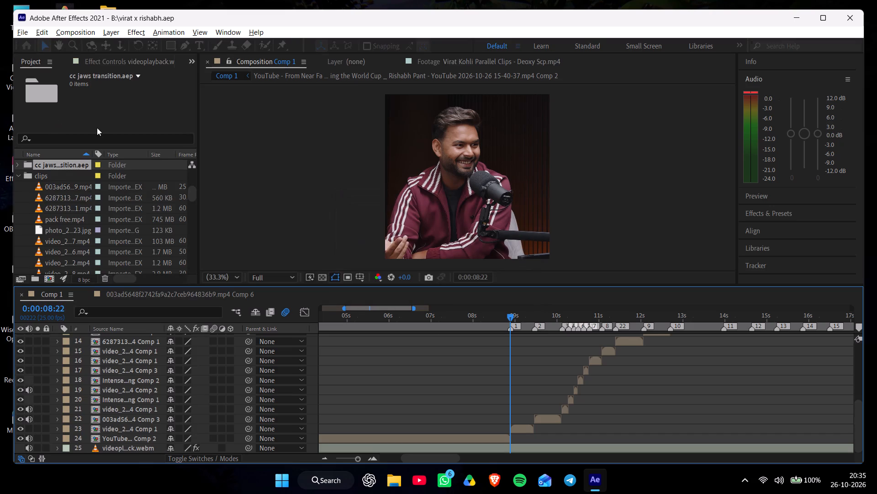
{"action": "left_click", "coordinate": [851, 17]}
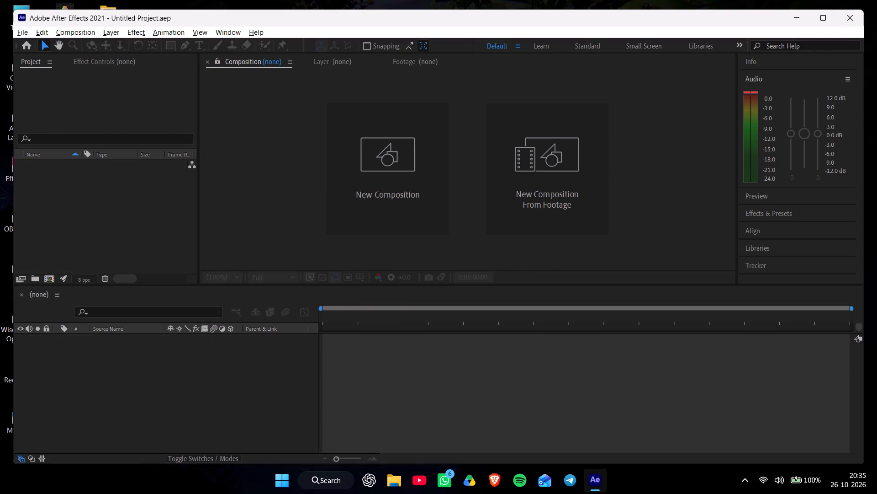
{"action": "left_click", "coordinate": [855, 15]}
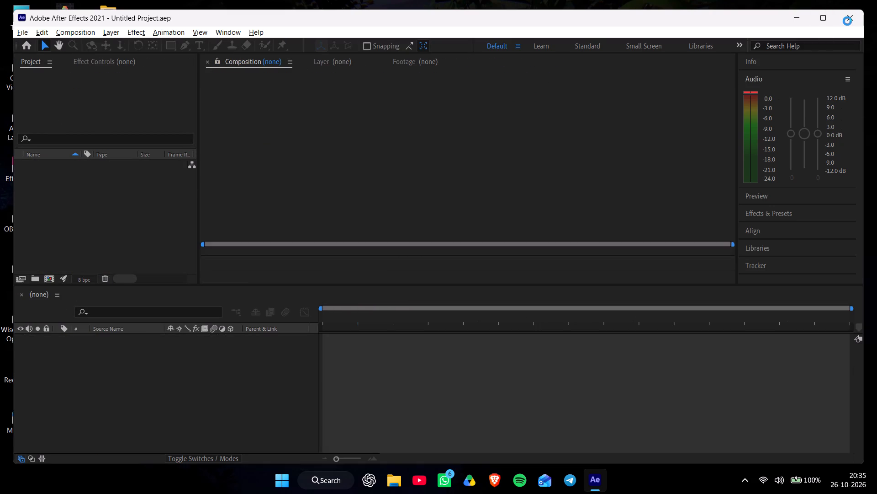
{"action": "left_click", "coordinate": [847, 21]}
{"action": "left_click", "coordinate": [847, 21]}
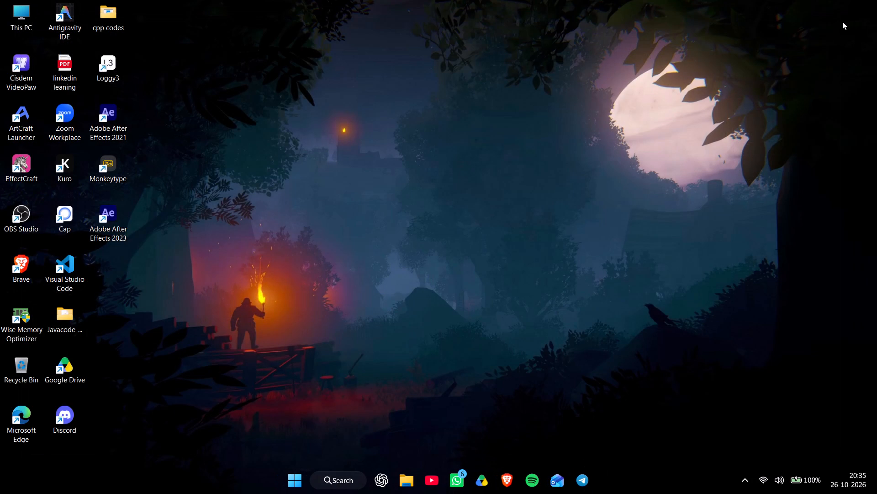
Launch Adobe After Effects 2023 from the desktop.
{"action": "left_click", "coordinate": [120, 204]}
{"action": "double_click", "coordinate": [120, 204]}
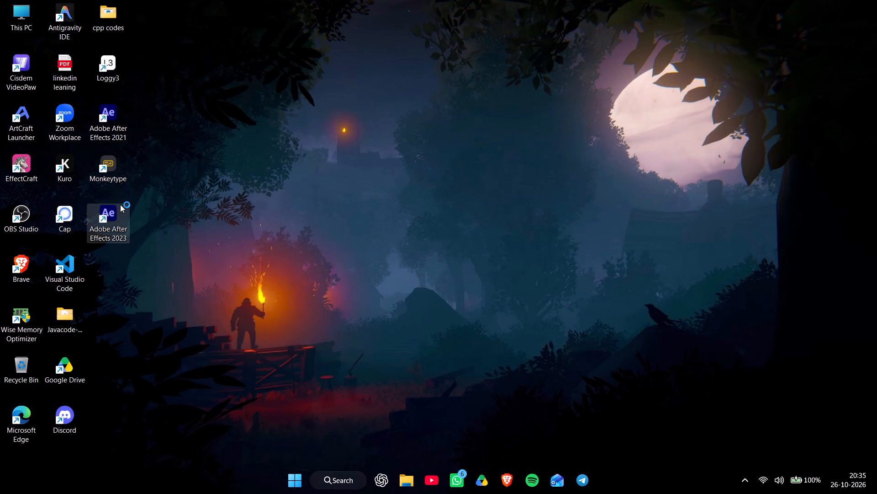